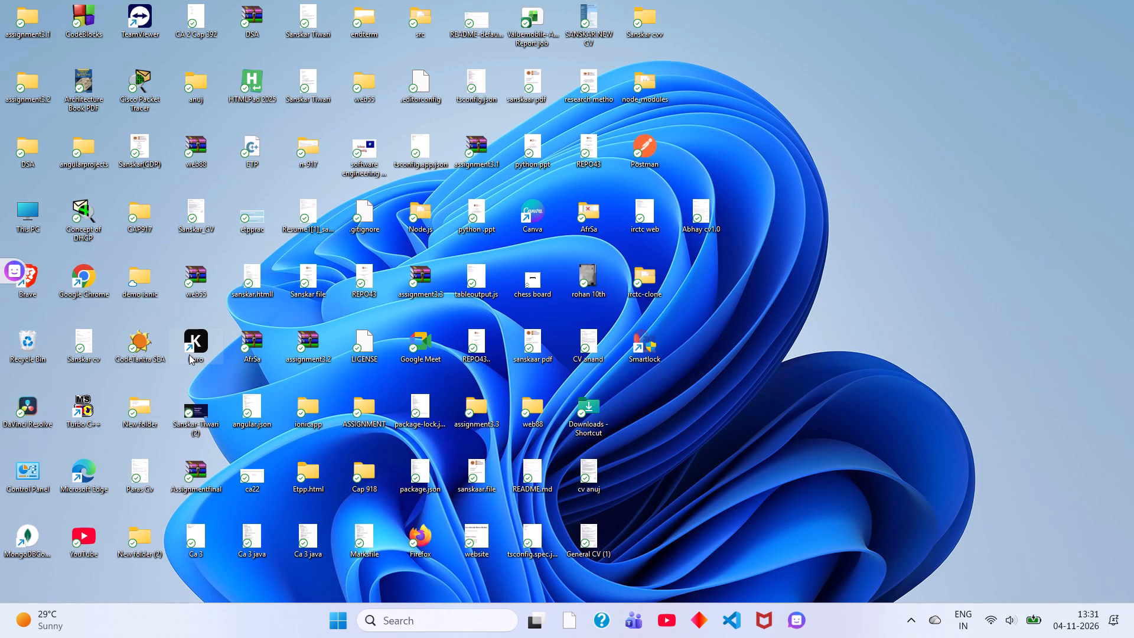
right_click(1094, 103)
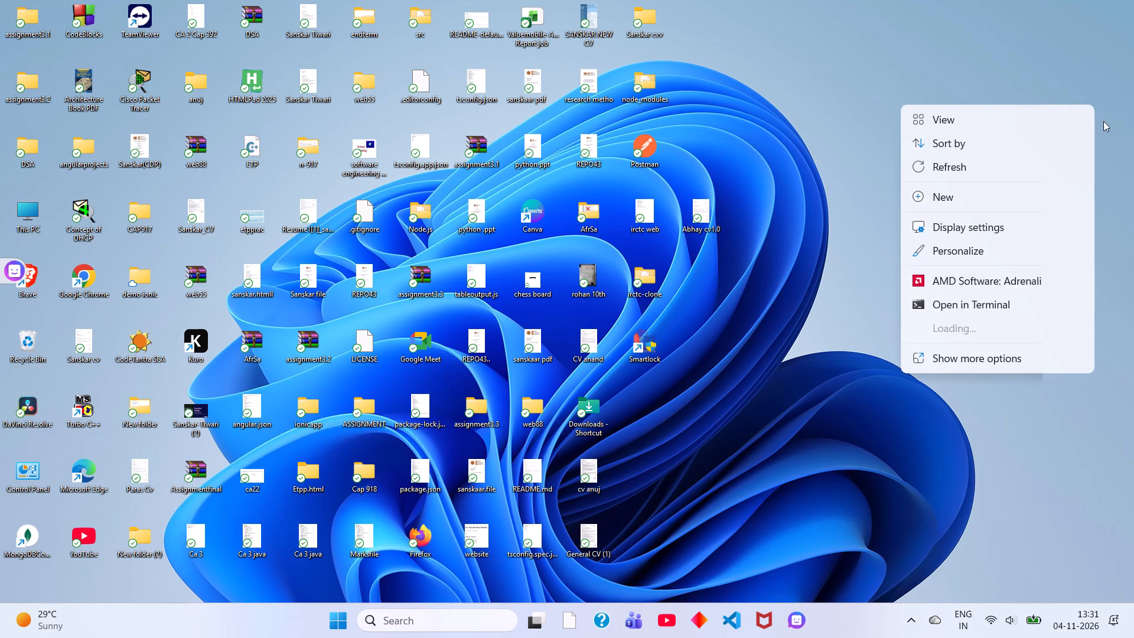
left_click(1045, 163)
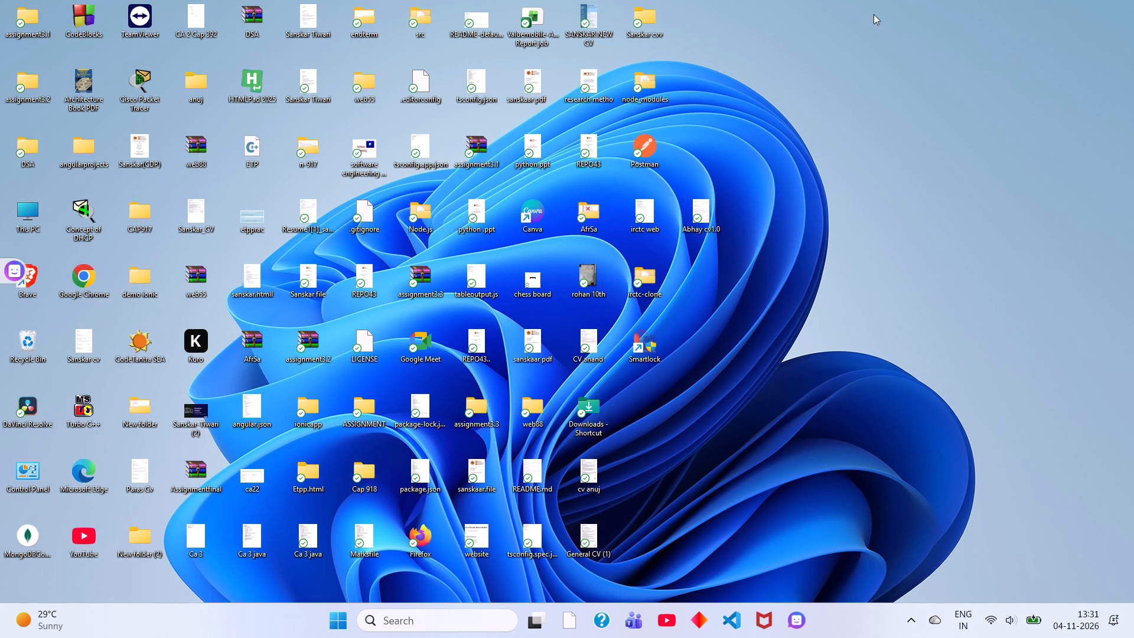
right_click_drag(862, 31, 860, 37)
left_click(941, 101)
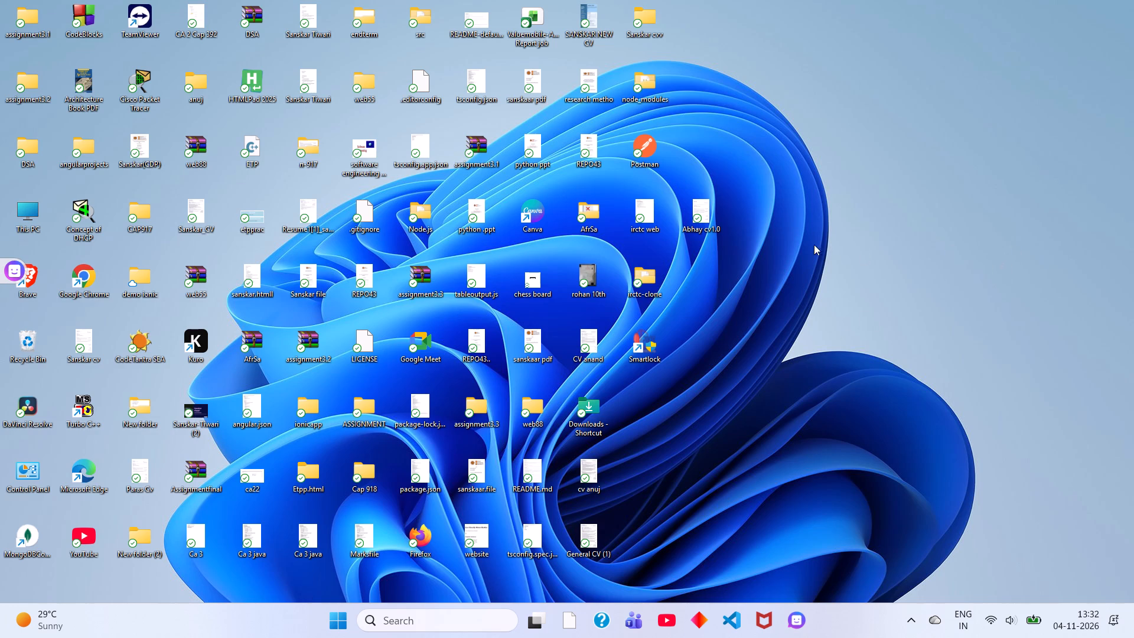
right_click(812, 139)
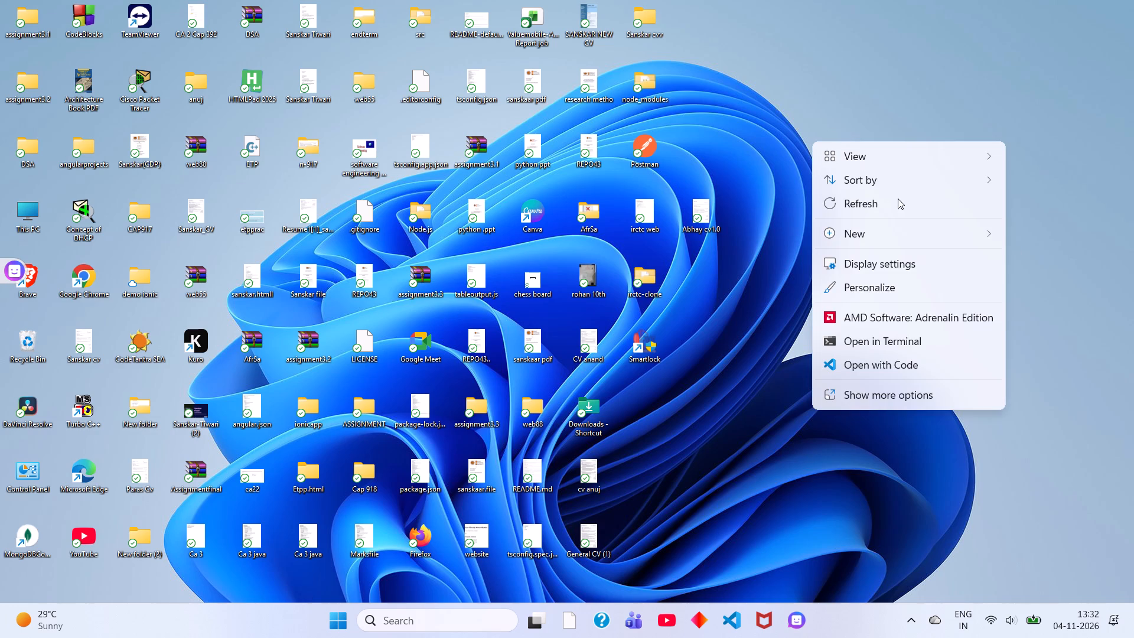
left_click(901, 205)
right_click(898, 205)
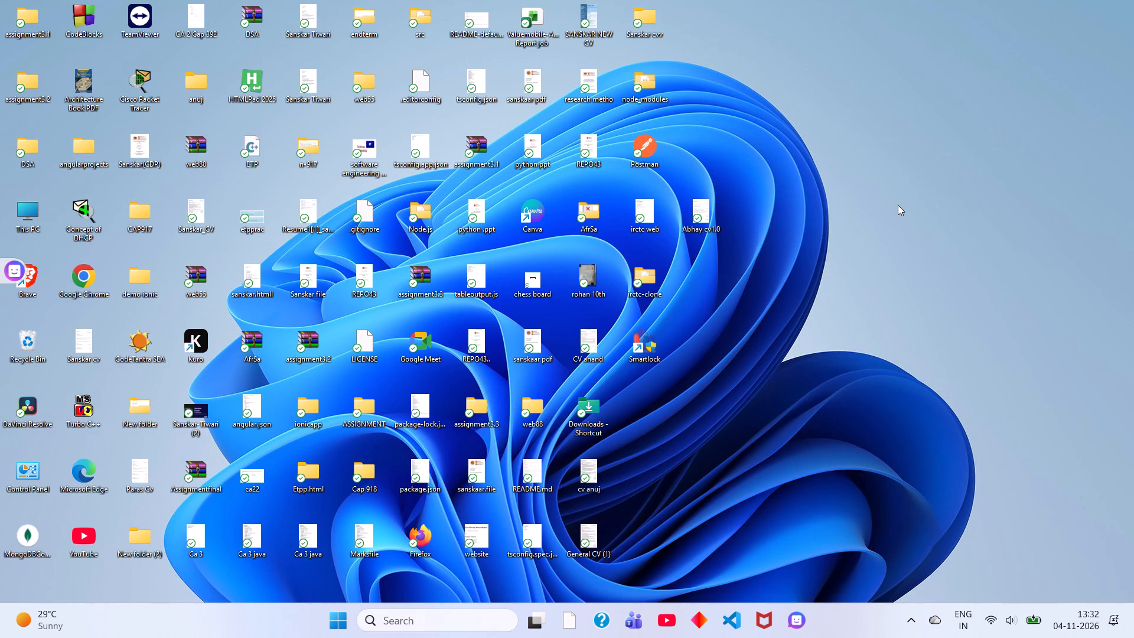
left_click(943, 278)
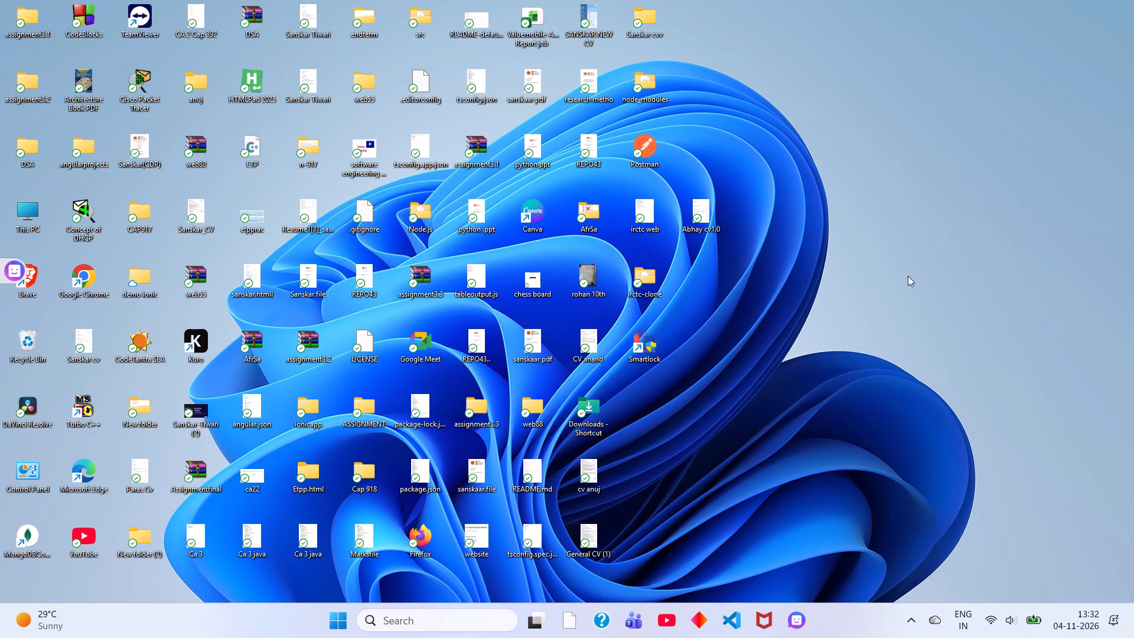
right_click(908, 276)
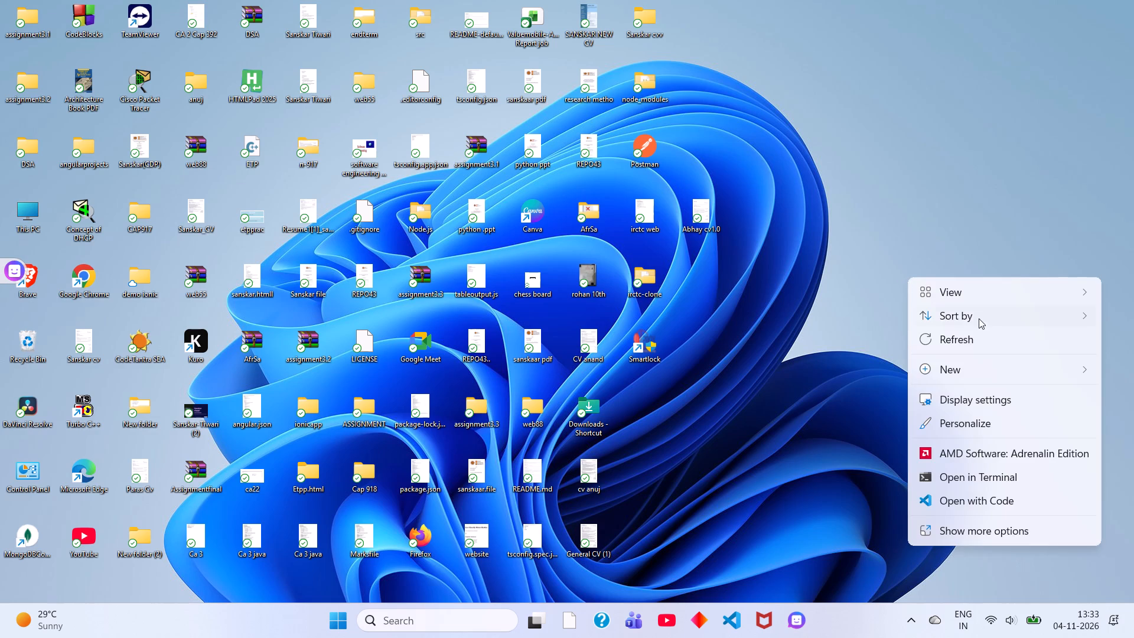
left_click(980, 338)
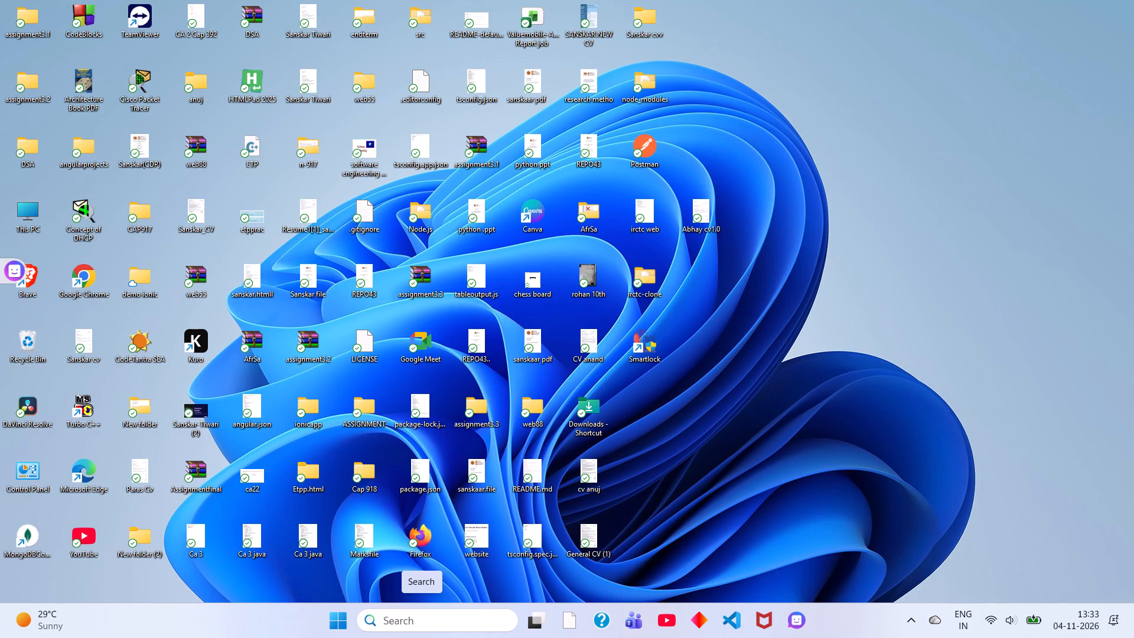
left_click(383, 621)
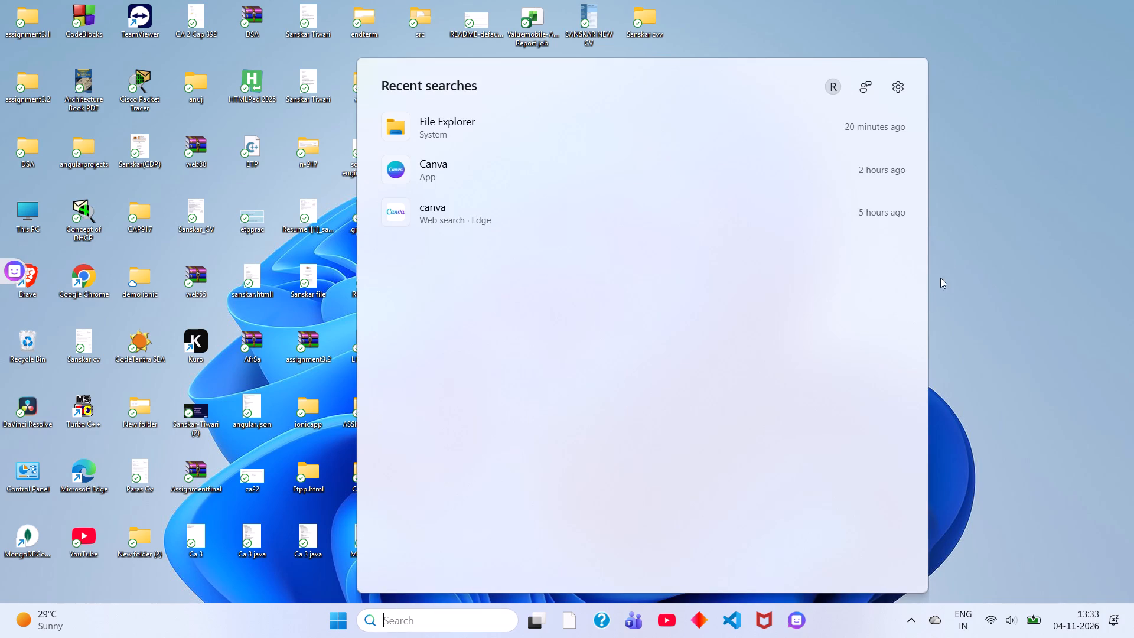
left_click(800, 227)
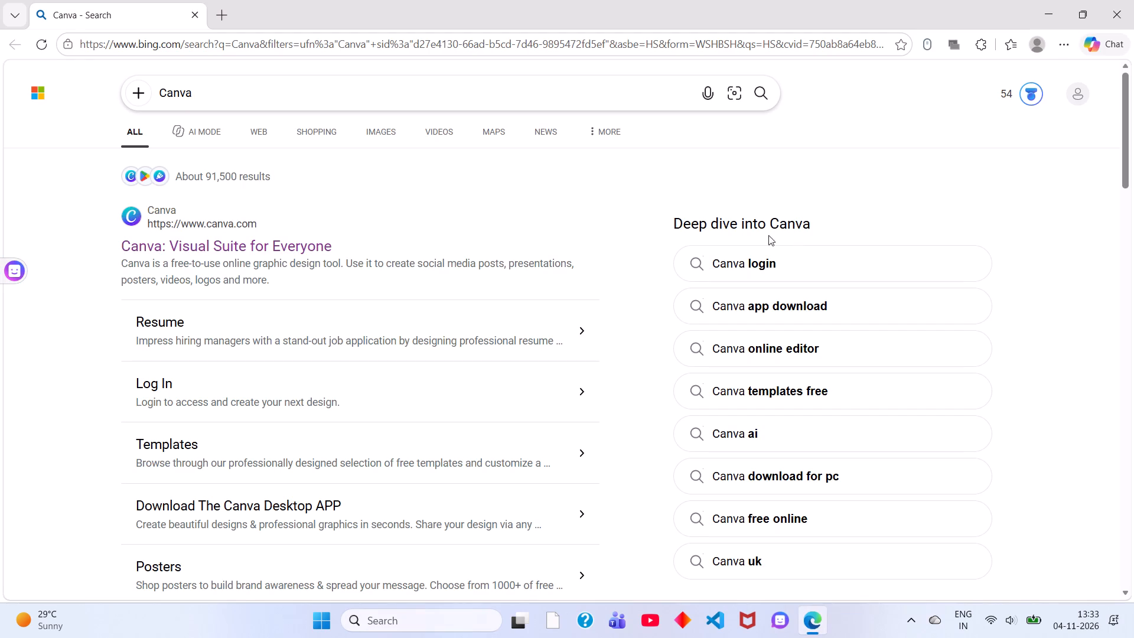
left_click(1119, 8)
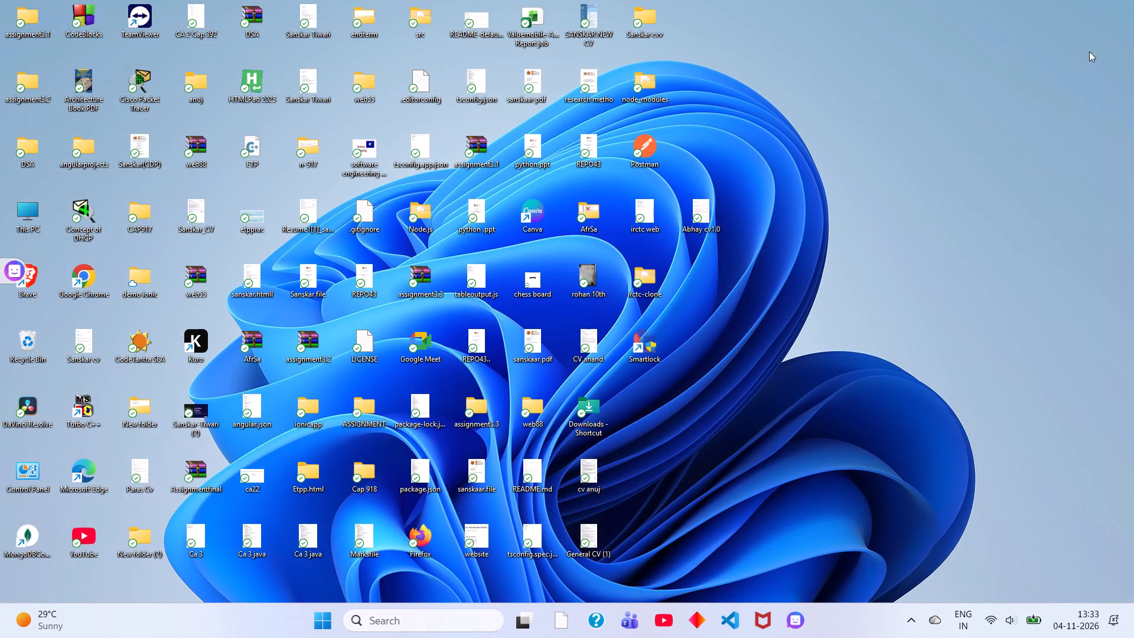
Launch the Canva desktop app from the recent searches.
left_click(475, 614)
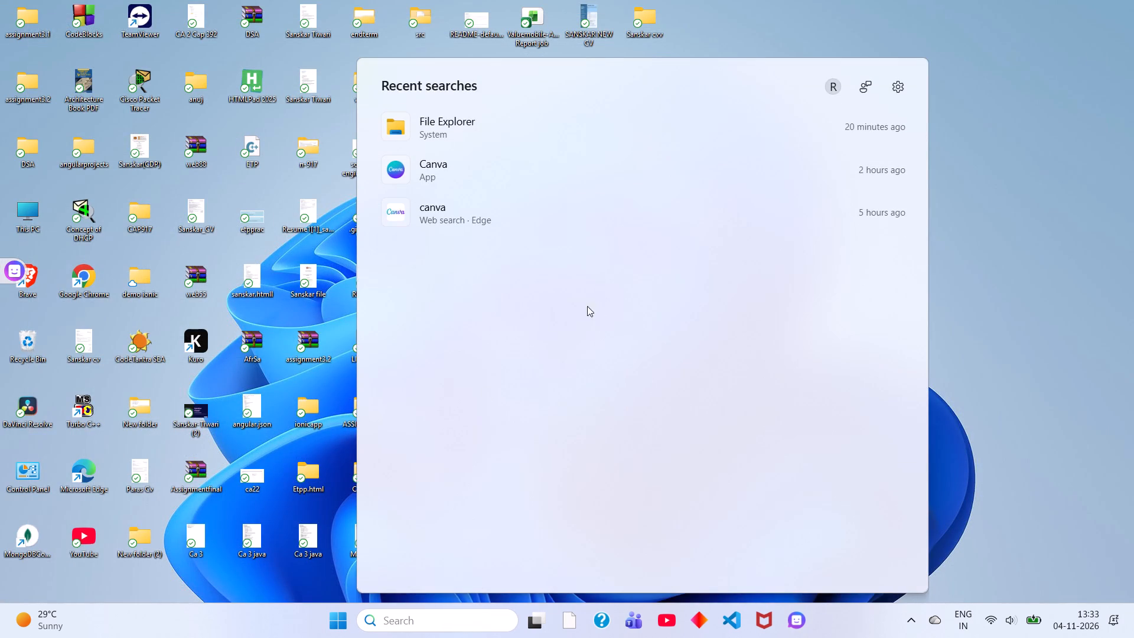
left_click(462, 184)
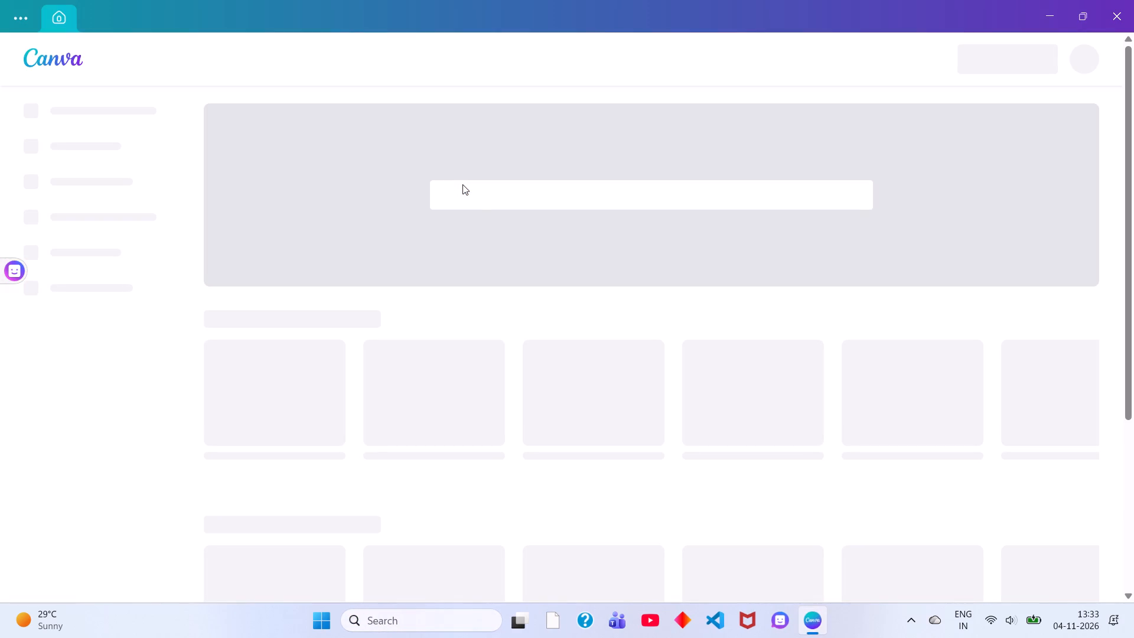
left_click(907, 637)
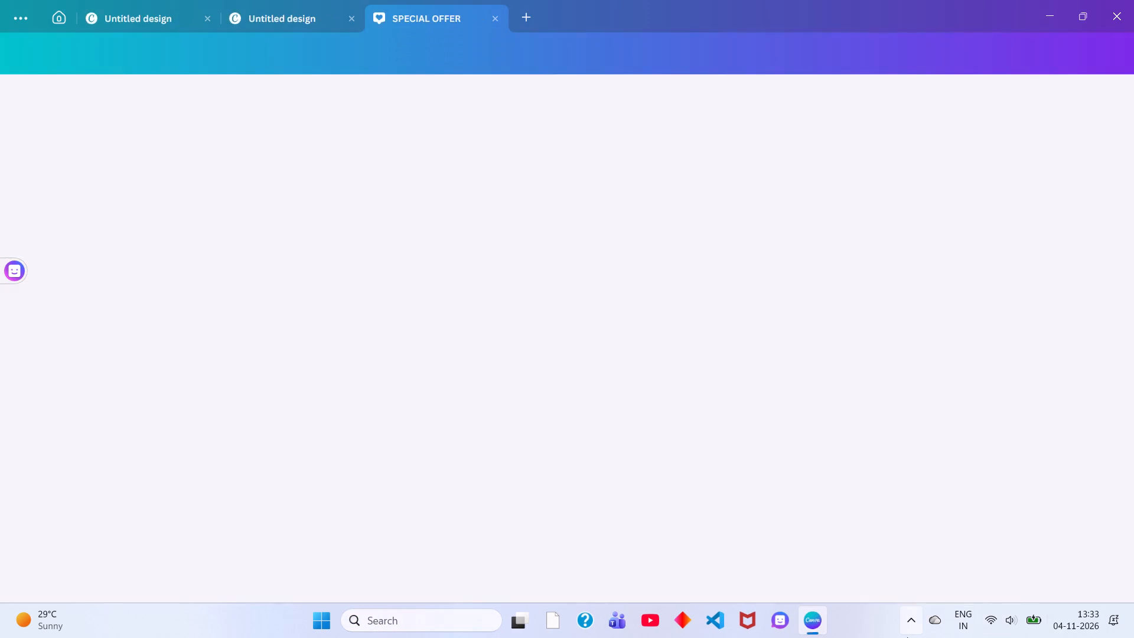
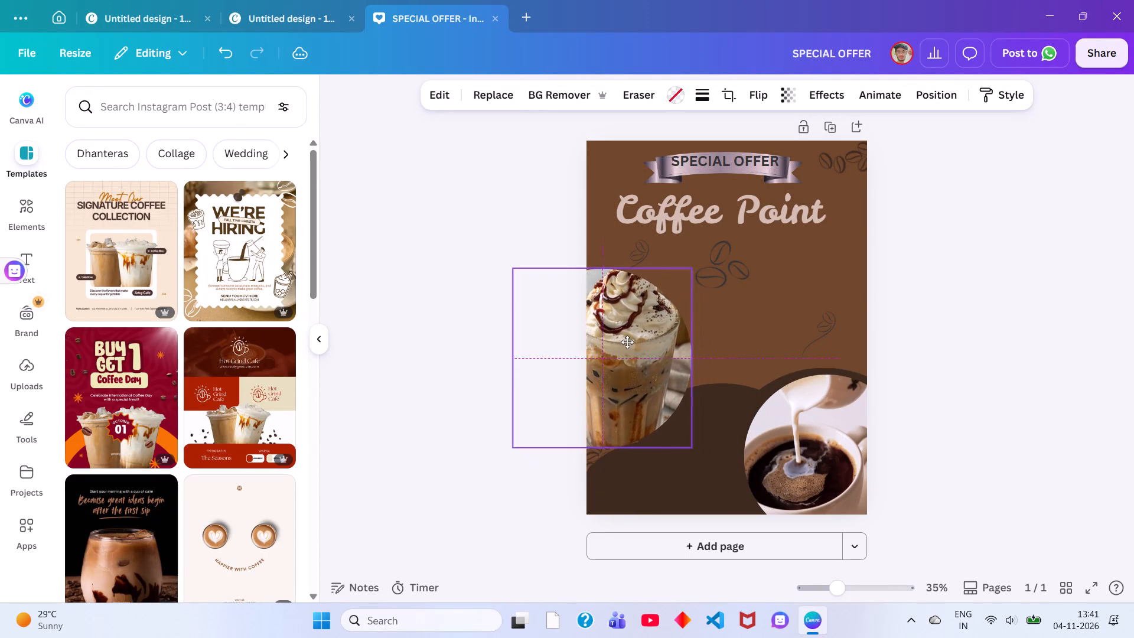
Reposition the iced coffee photo so it overlaps the poster's left edge, slightly above the bottom.
left_click(445, 353)
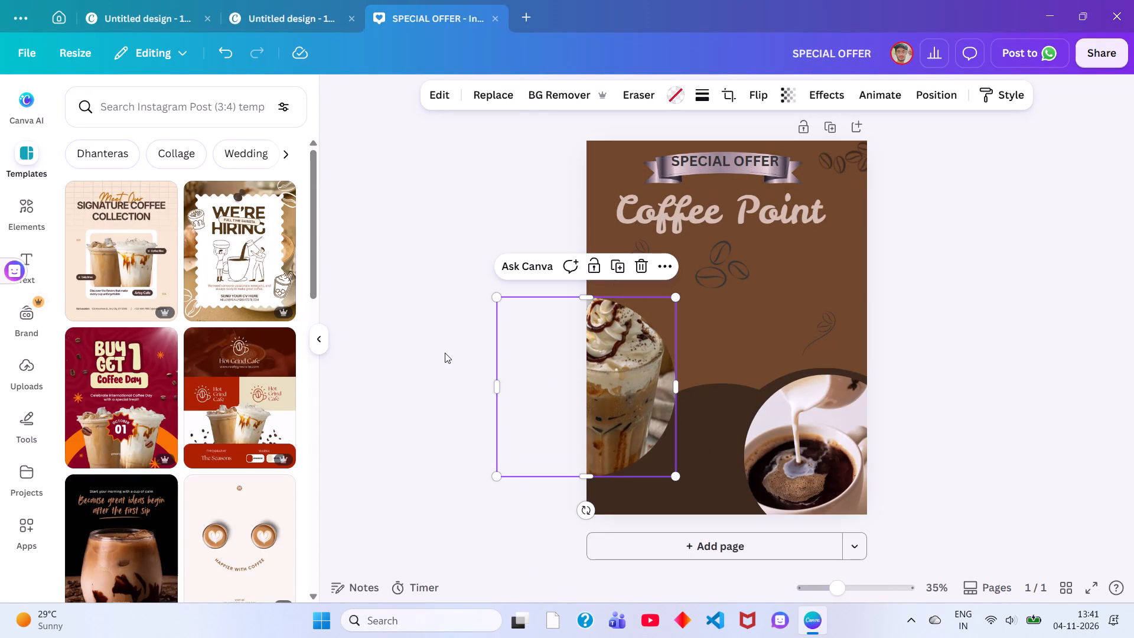
left_click_drag(621, 437, 657, 437)
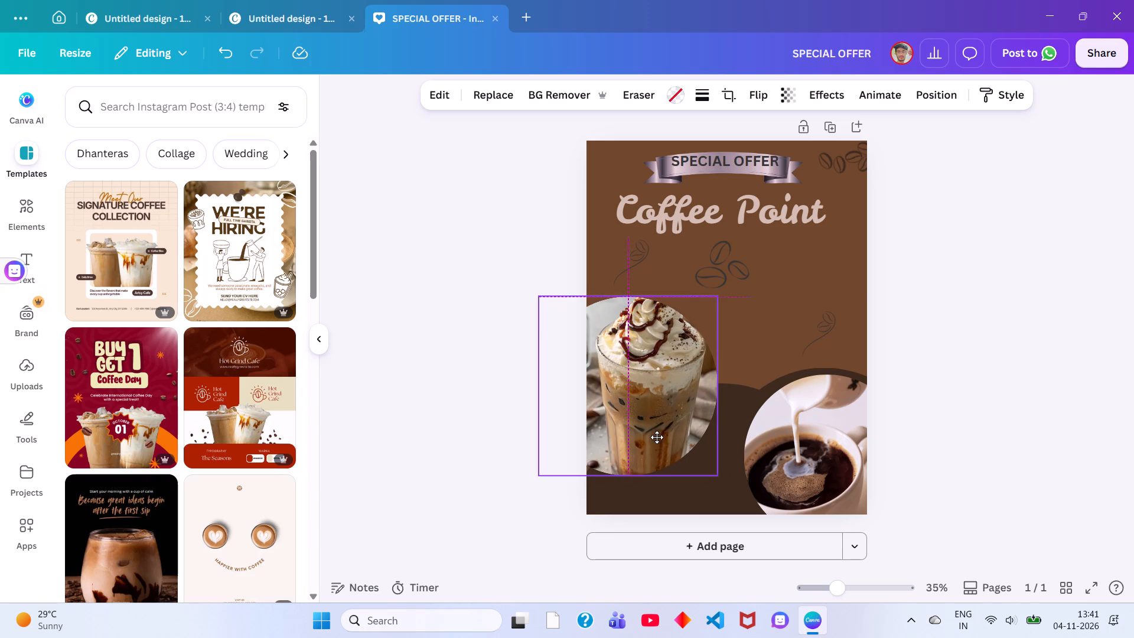
left_click_drag(657, 437, 644, 443)
left_click(382, 410)
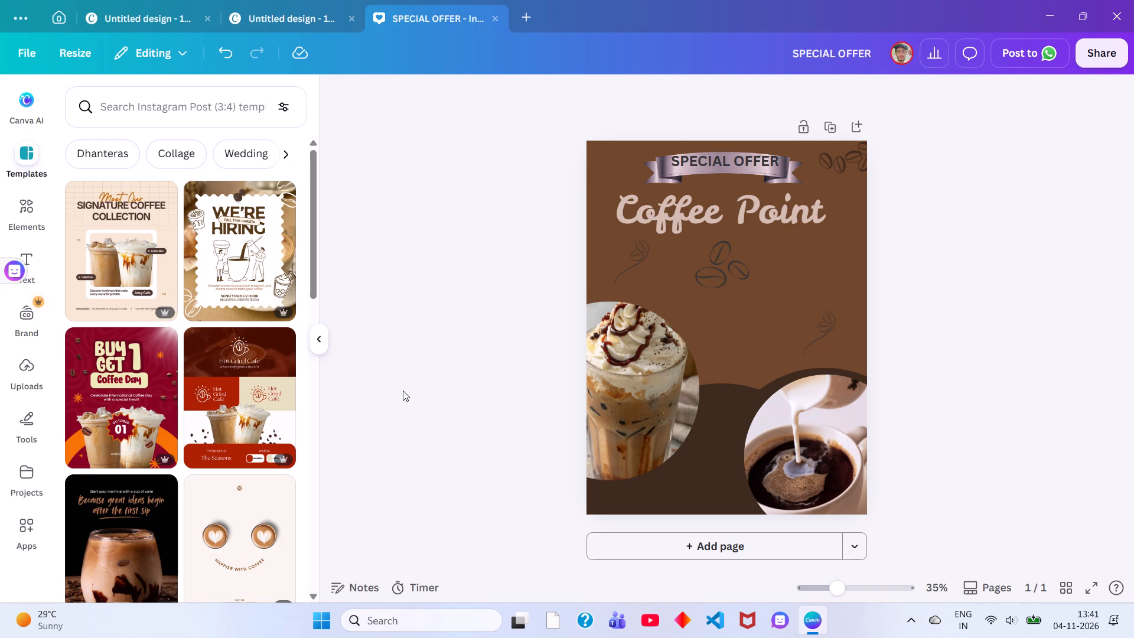
Change the Coffee Point title's text color to orange #E07D44.
left_click(729, 211)
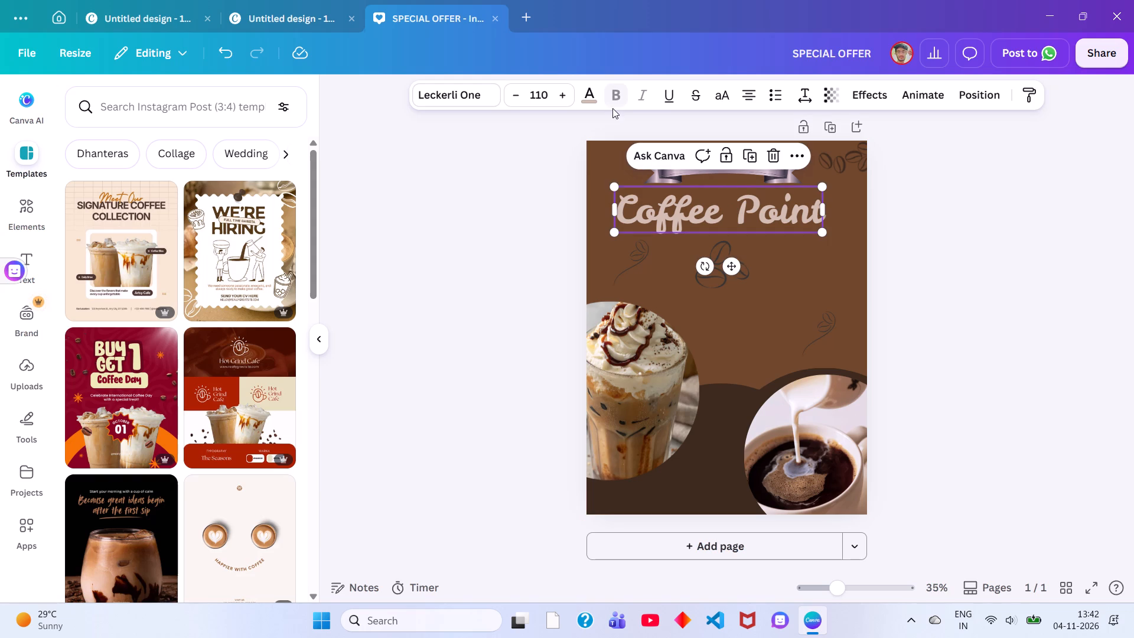
left_click(588, 93)
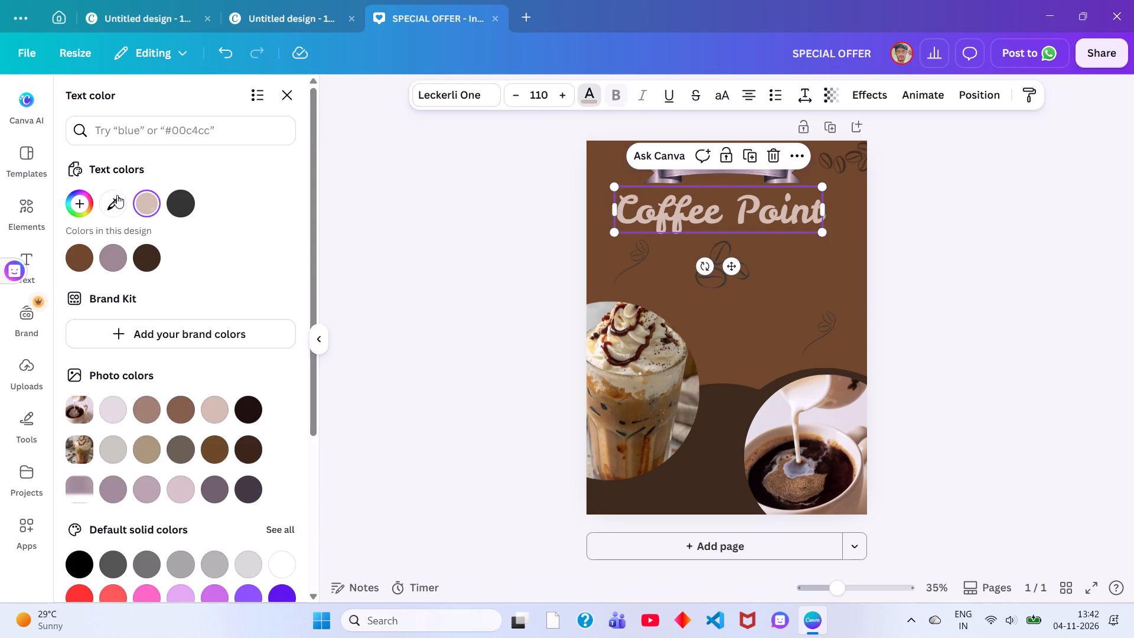
left_click(77, 198)
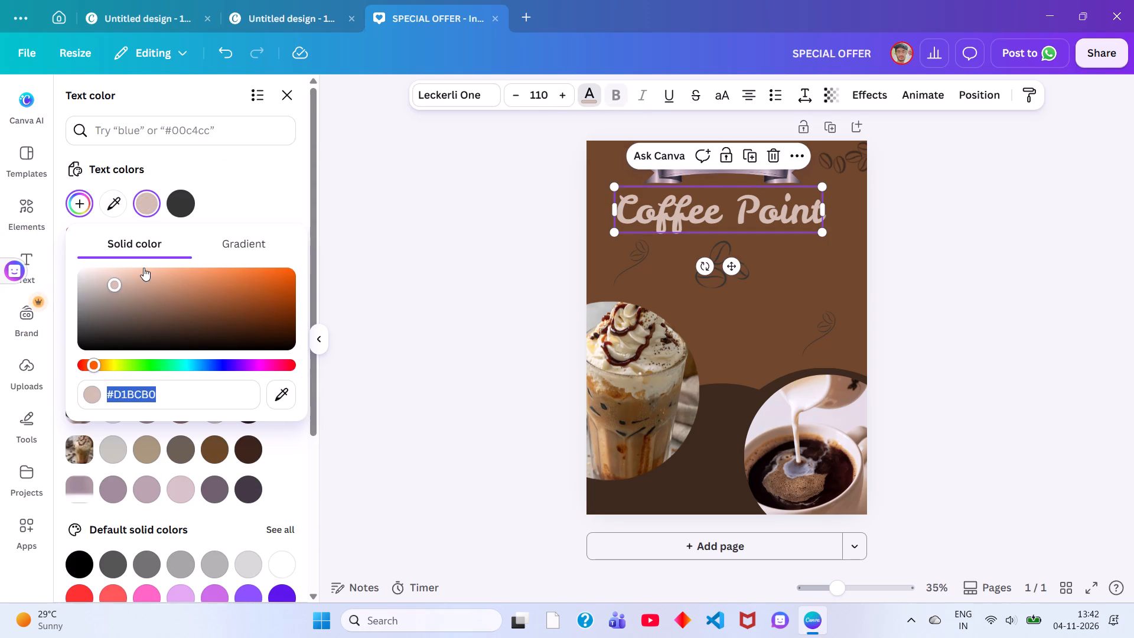
left_click_drag(113, 279, 253, 274)
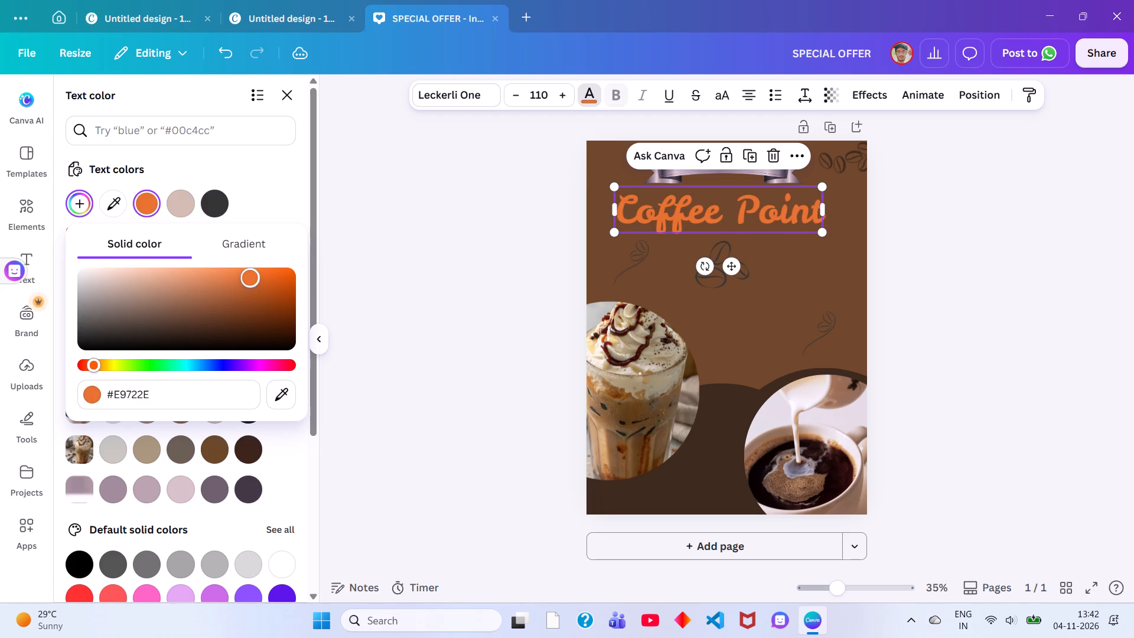
left_click_drag(253, 274, 230, 278)
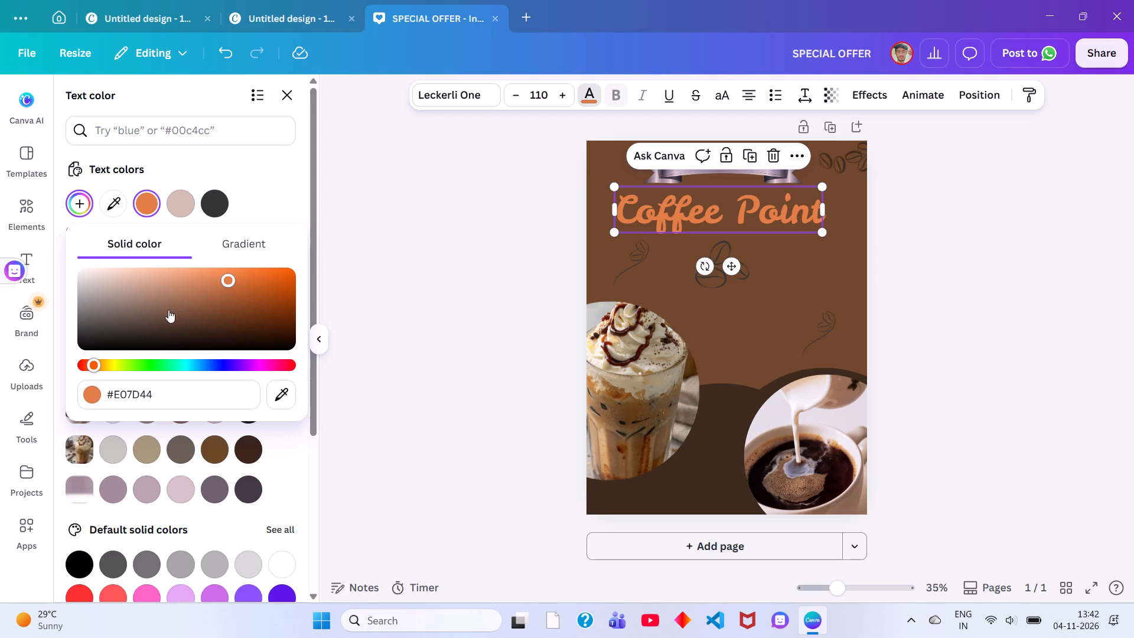
Add a heading below the title reading 50% on the first line and off on the second.
left_click(41, 211)
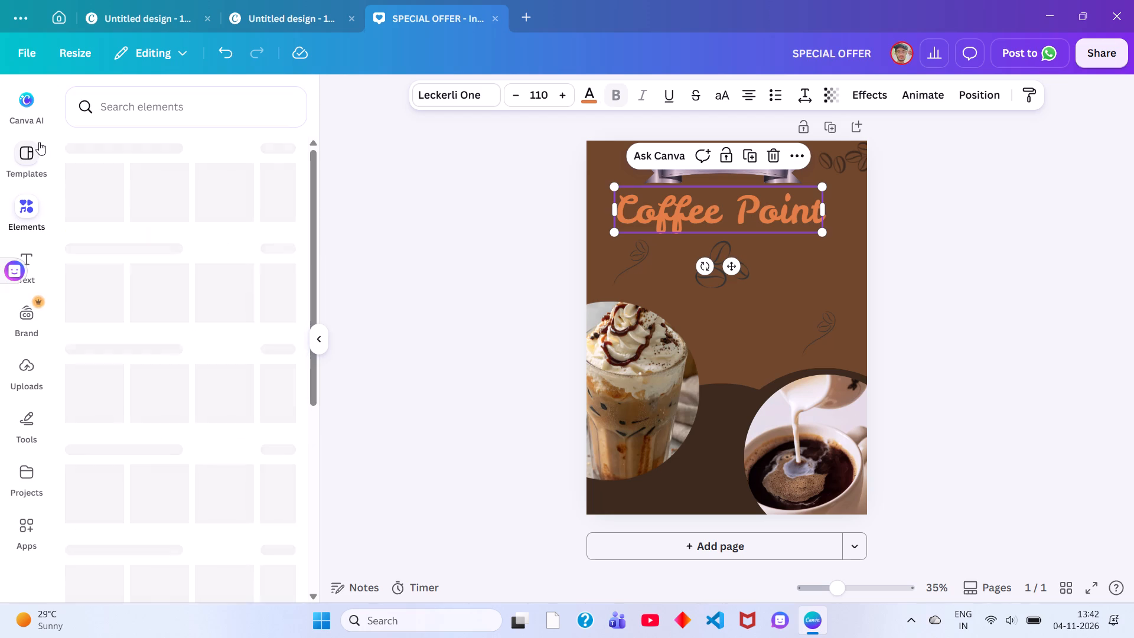
left_click(175, 106)
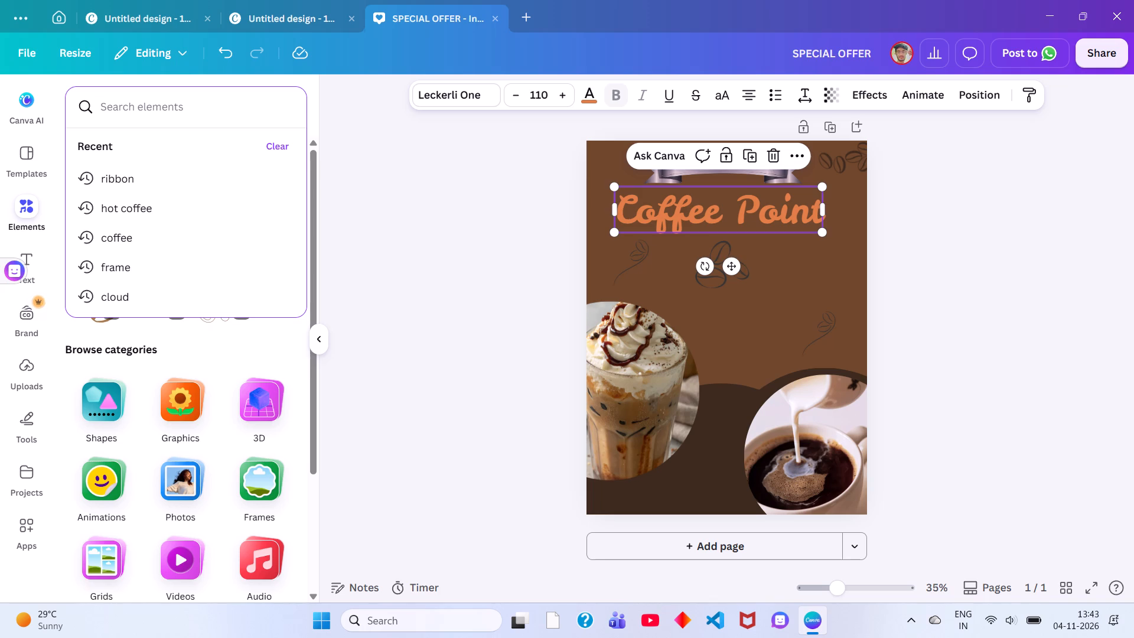
left_click(43, 272)
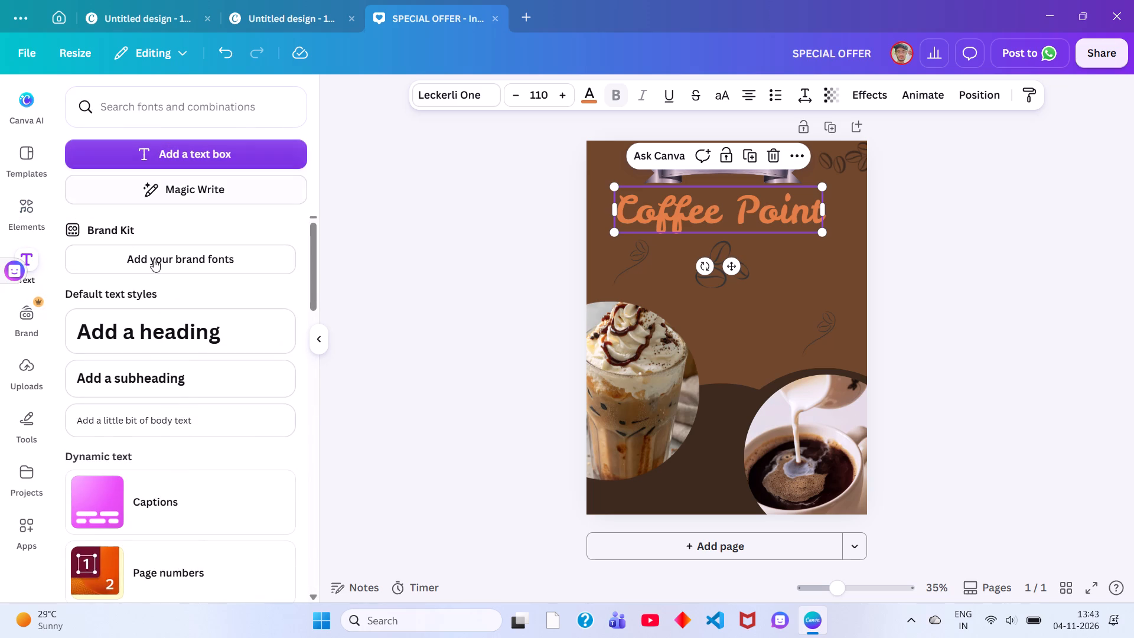
left_click(165, 331)
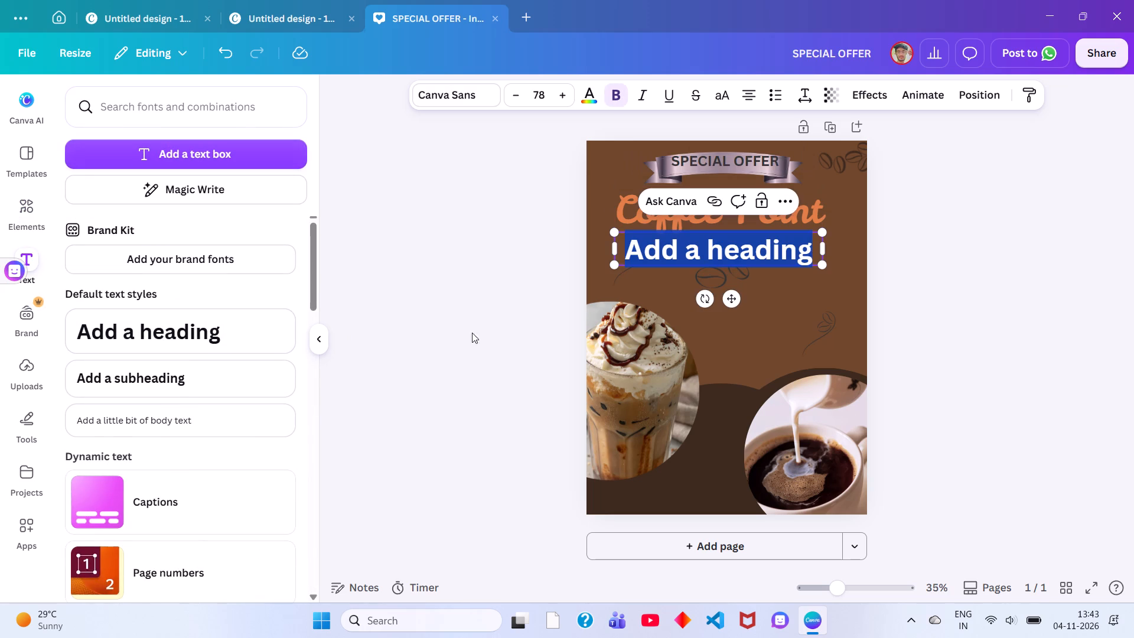
key("BackSpace")
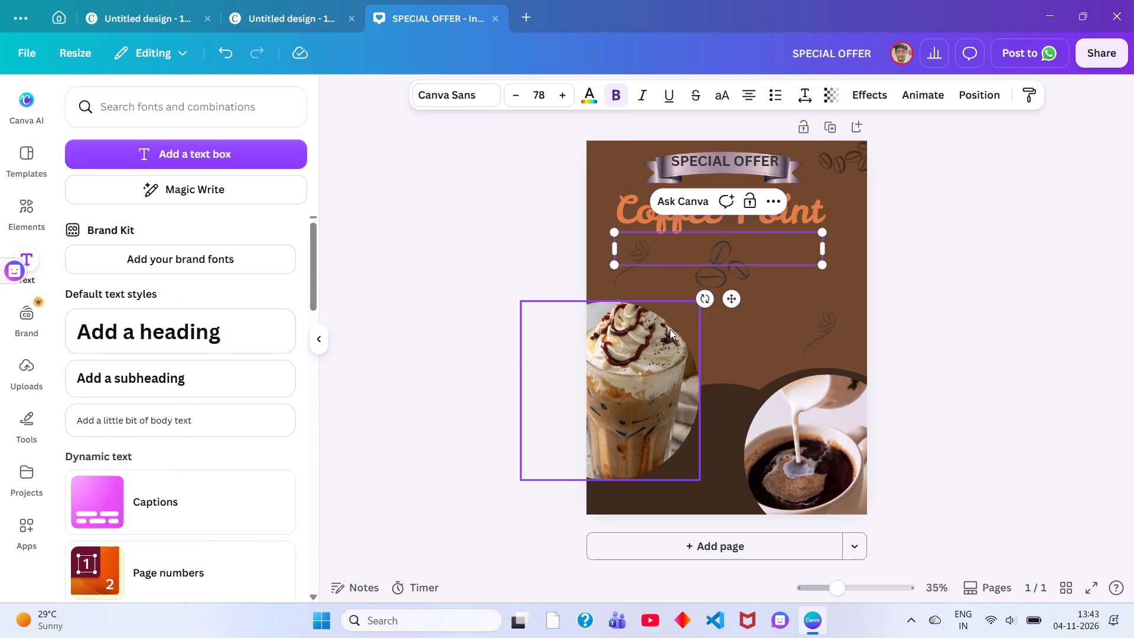
type("50")
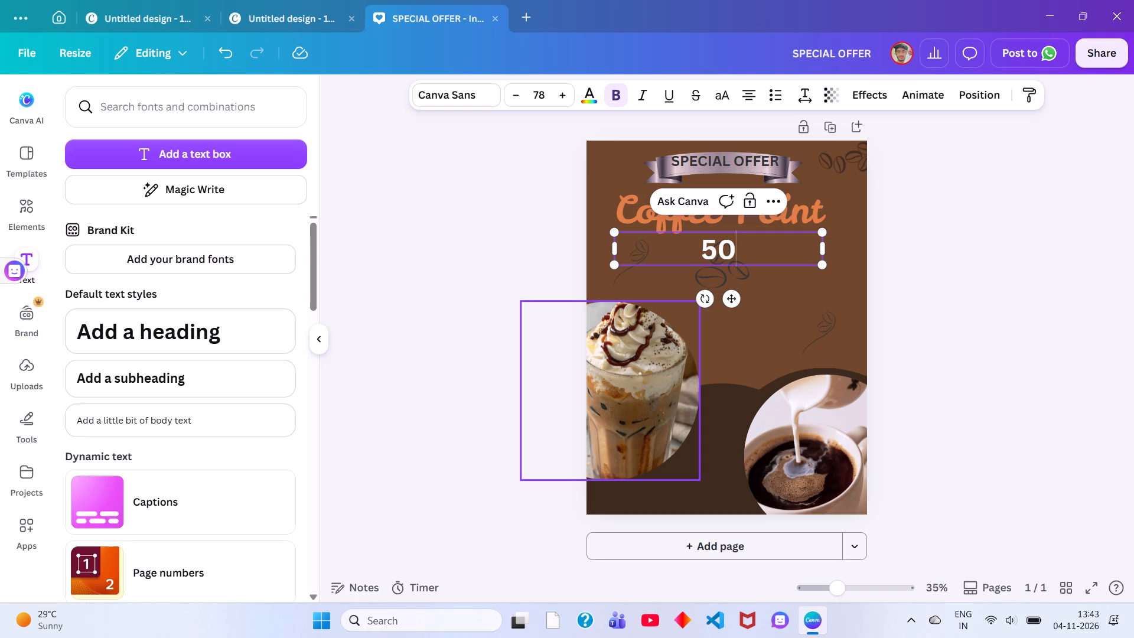
key("shift+asterisk")
key("BackSpace")
key("shift+percent")
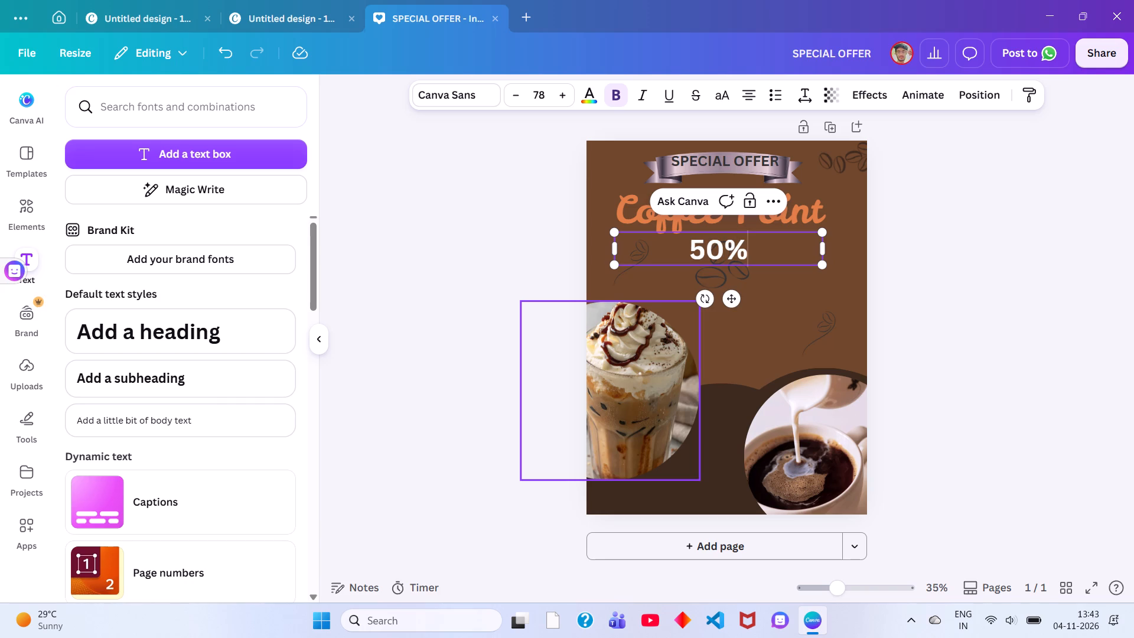
key("o")
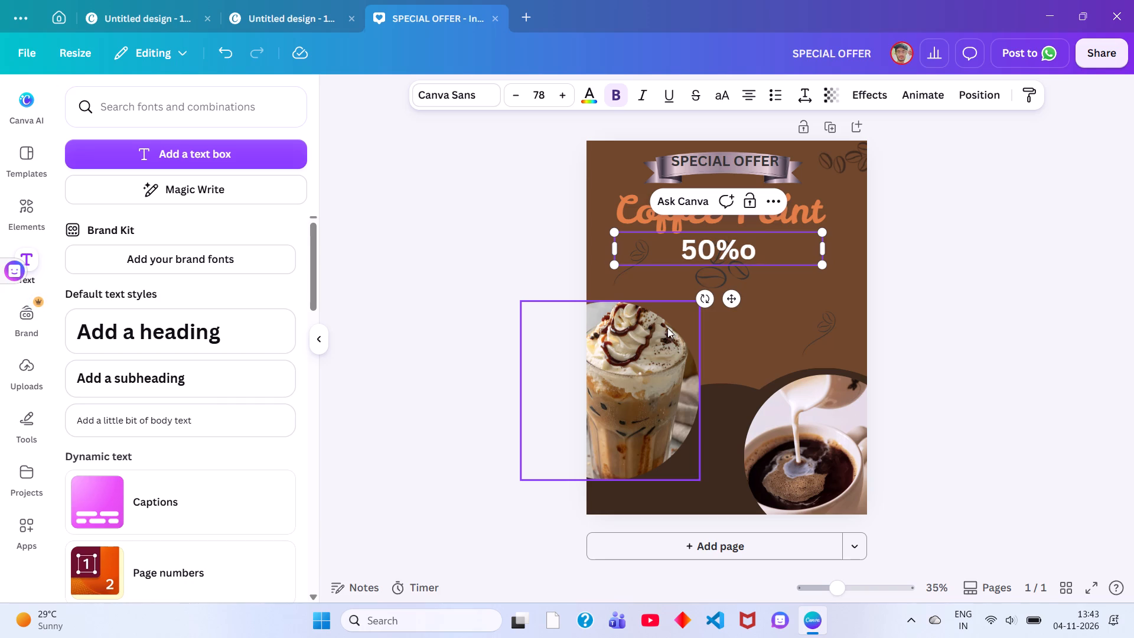
type("ff")
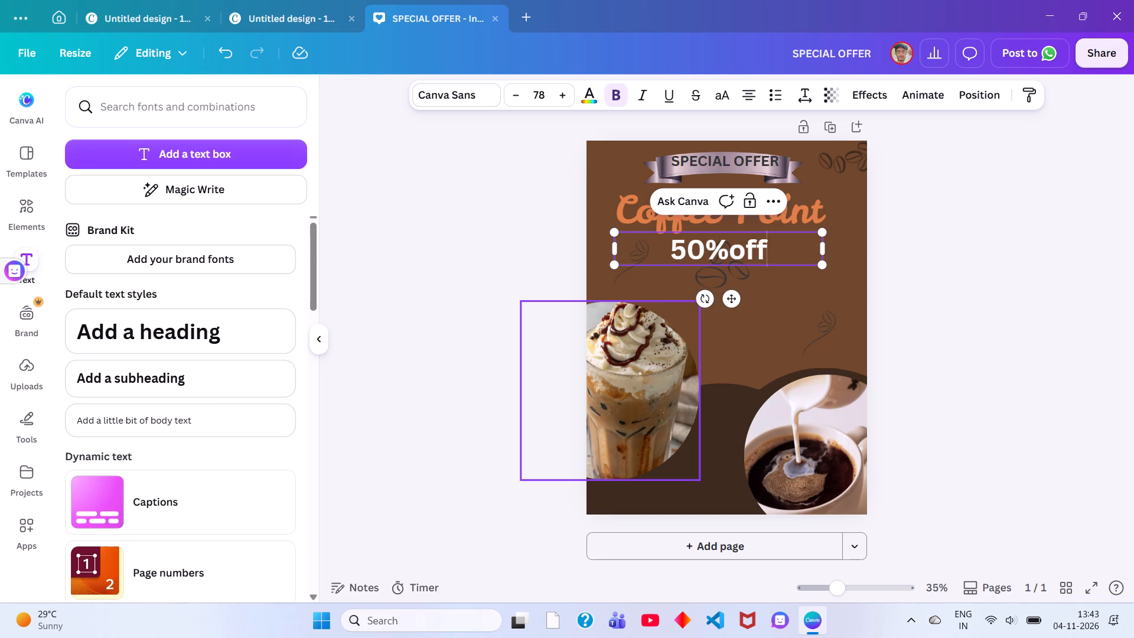
key("BackSpace")
key("BackSpace")
key("BackSpace")
key("Return")
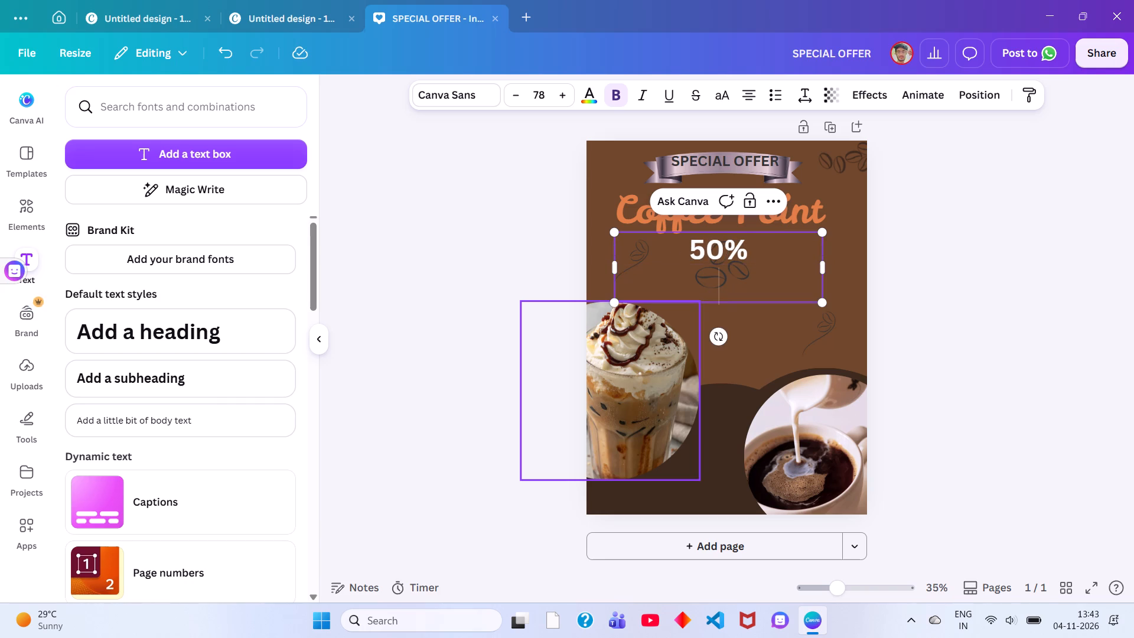
type("off")
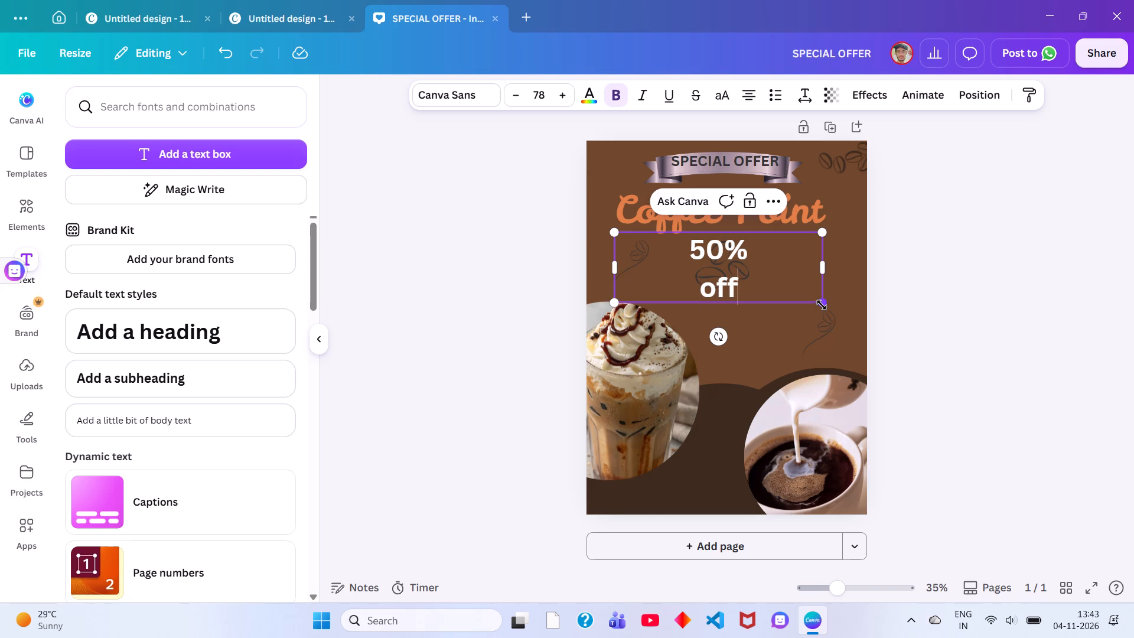
Scale the 50% off heading down to font size 39.
left_click_drag(822, 304, 735, 282)
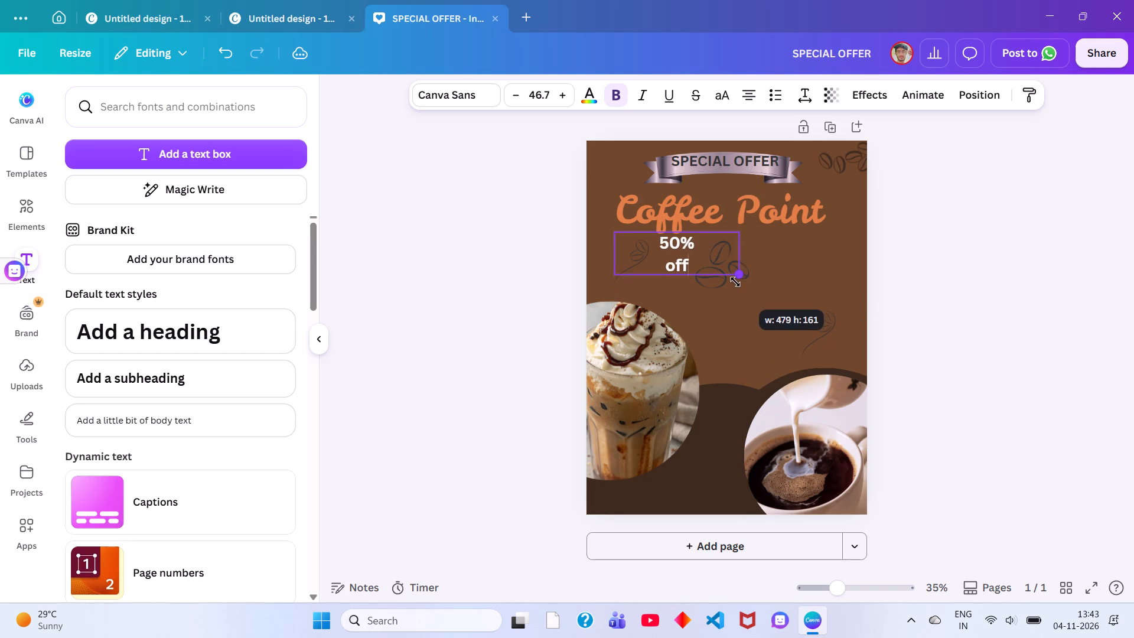
left_click_drag(735, 282, 717, 274)
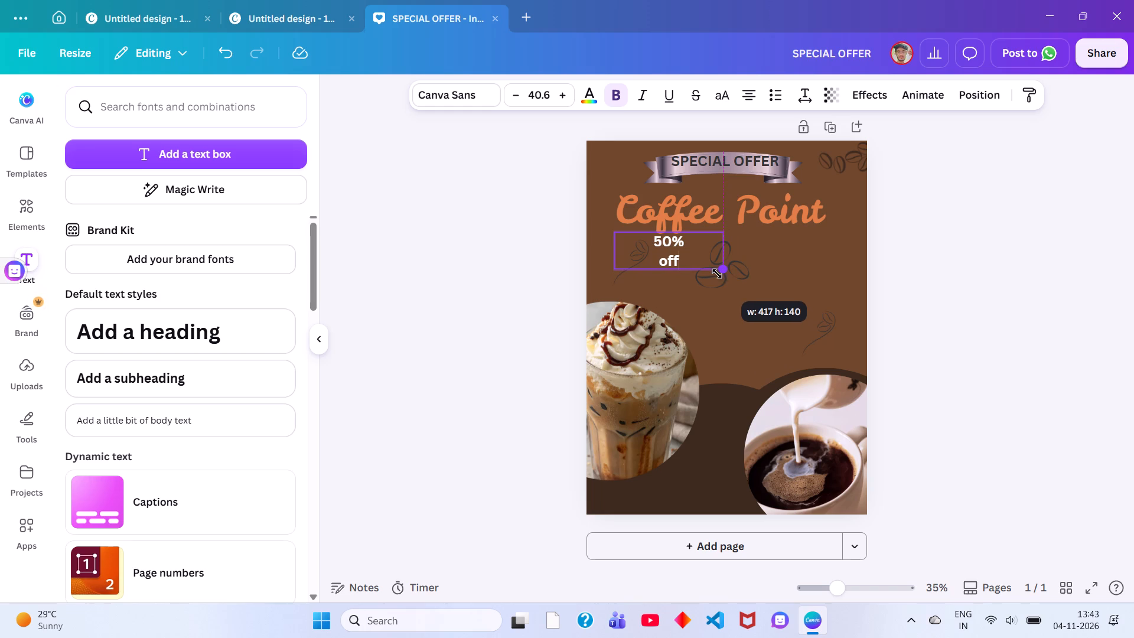
left_click_drag(717, 274, 716, 275)
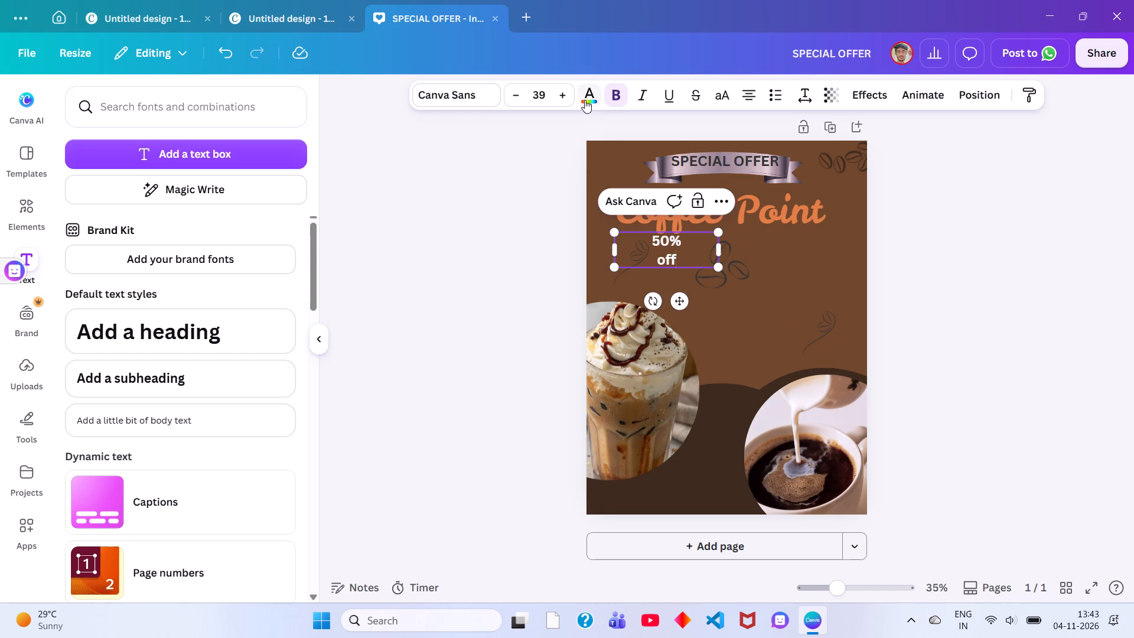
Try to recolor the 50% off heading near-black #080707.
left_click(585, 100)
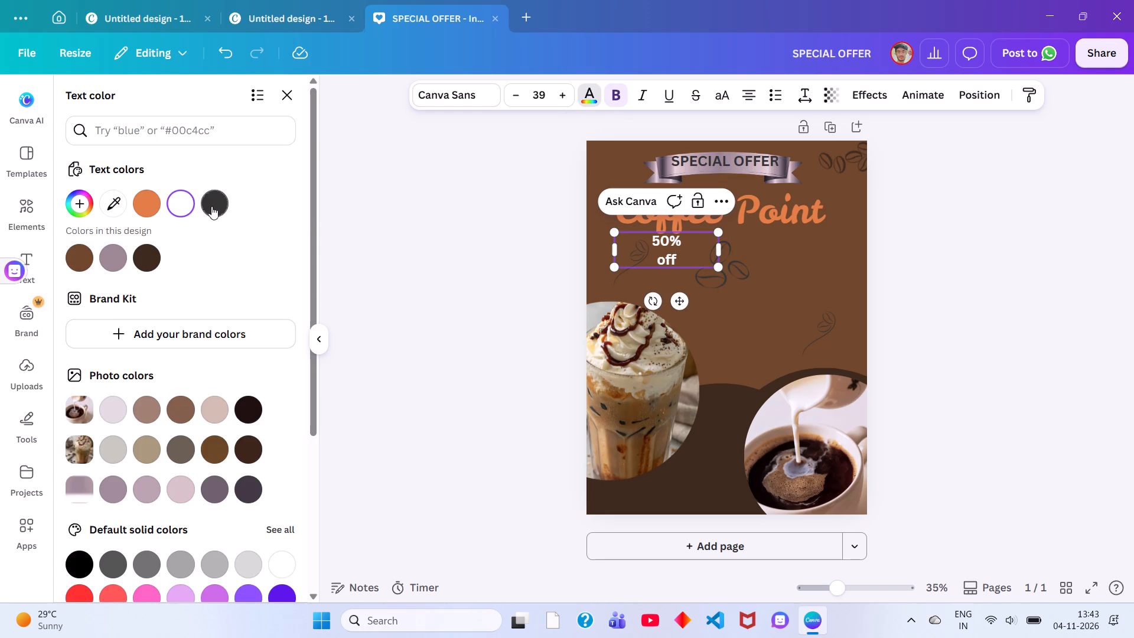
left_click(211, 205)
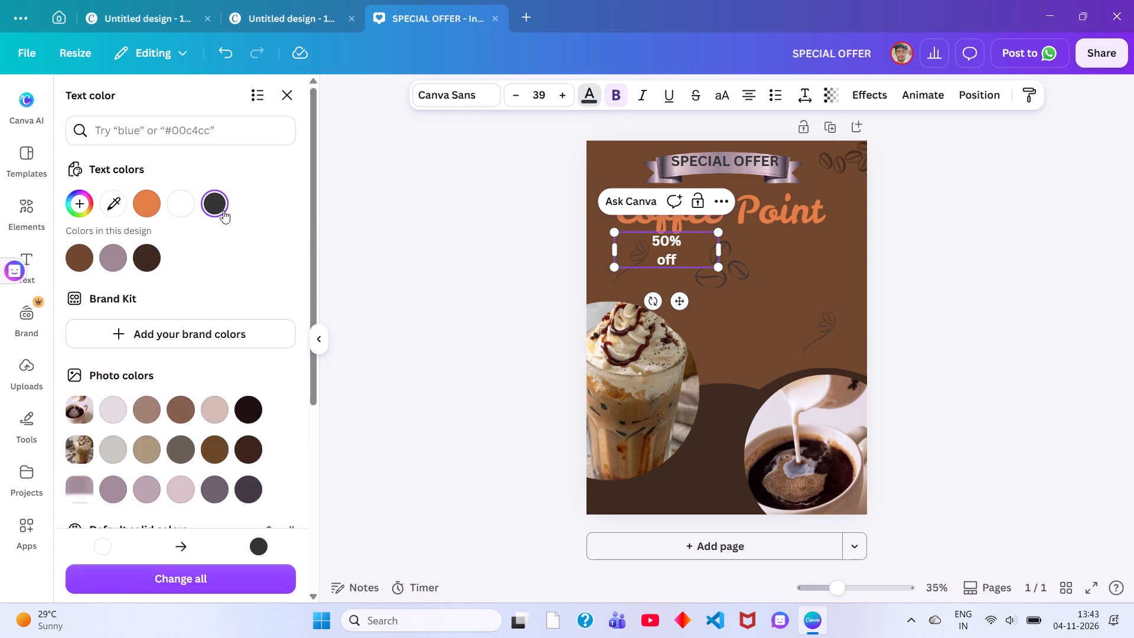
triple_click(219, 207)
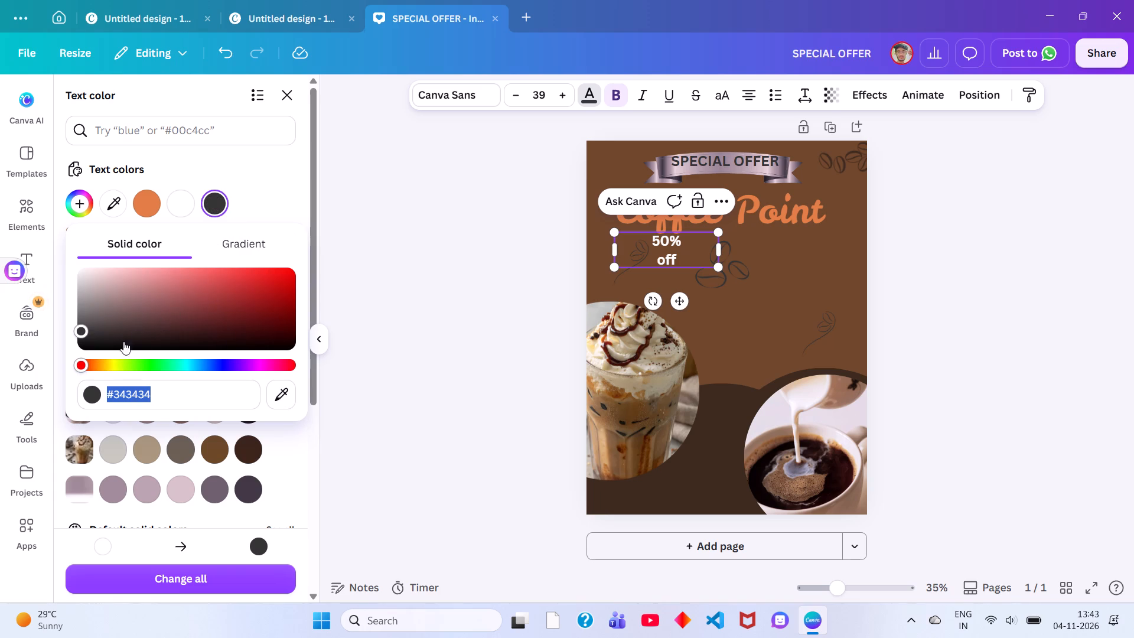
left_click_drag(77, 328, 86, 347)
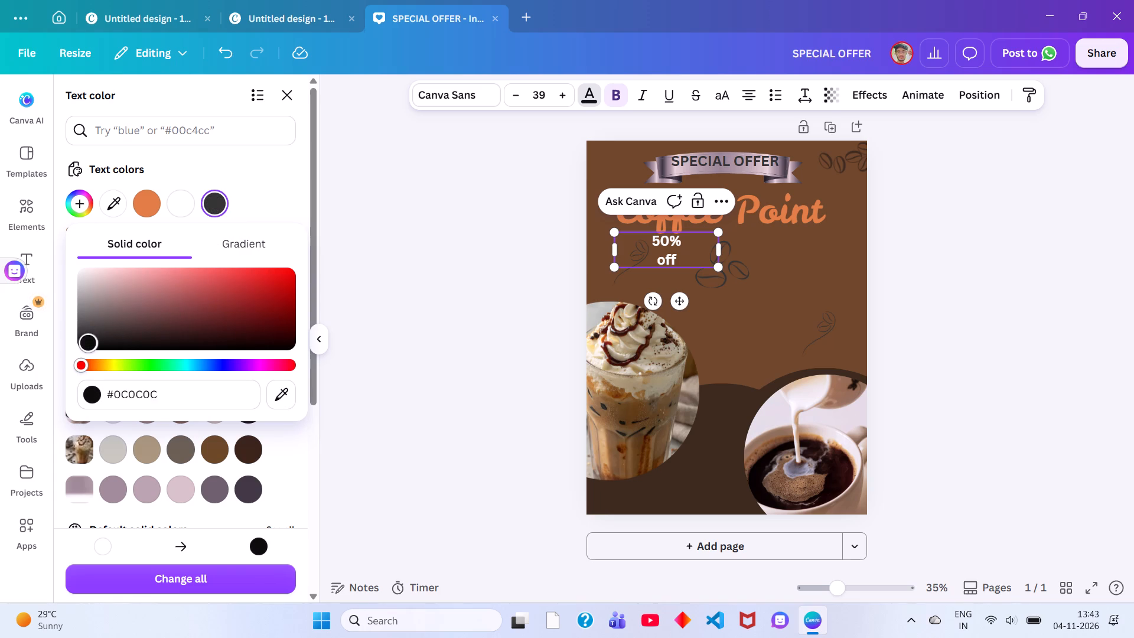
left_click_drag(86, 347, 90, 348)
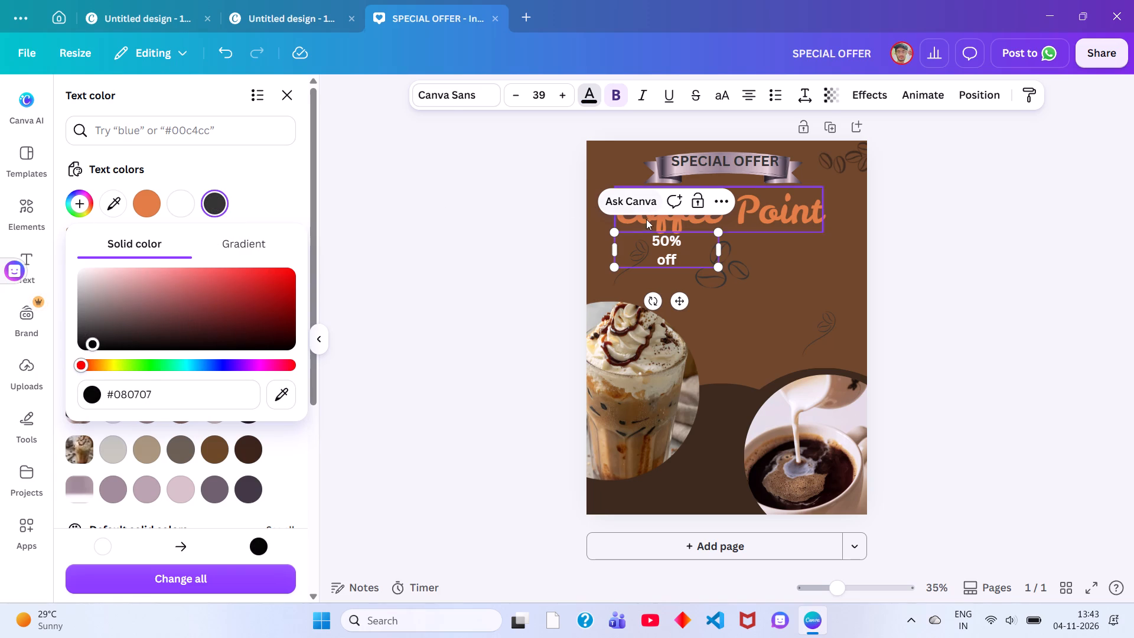
Set both lines of the 50% off heading to the dark gray #343434 from the design's text colors.
triple_click(667, 246)
triple_click(667, 246)
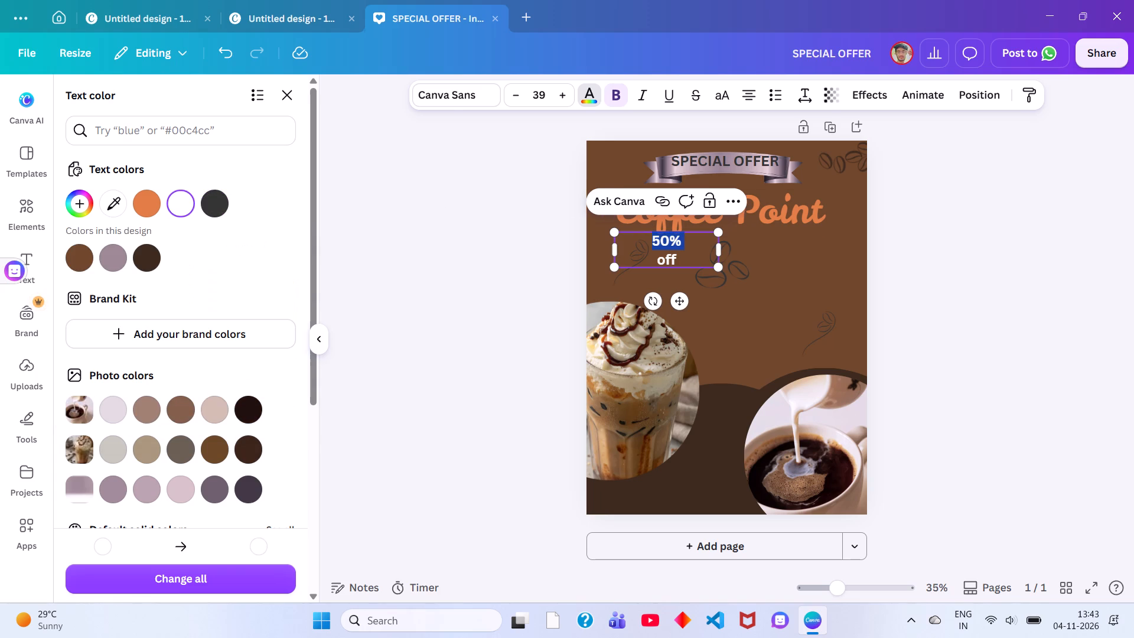
left_click(667, 246)
left_click(667, 246)
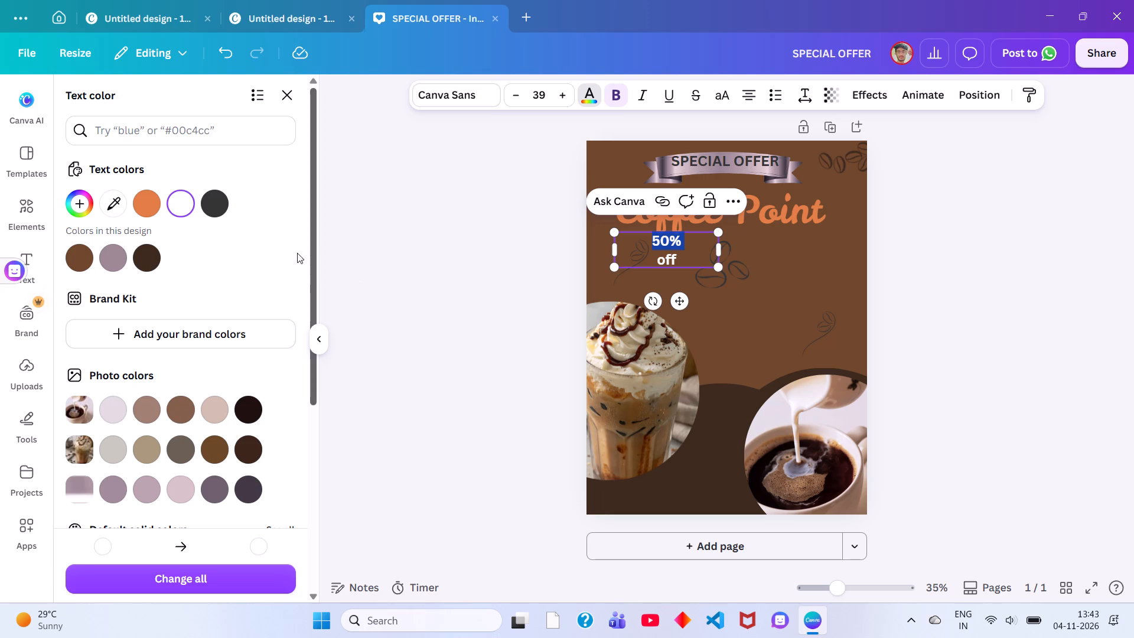
left_click(214, 202)
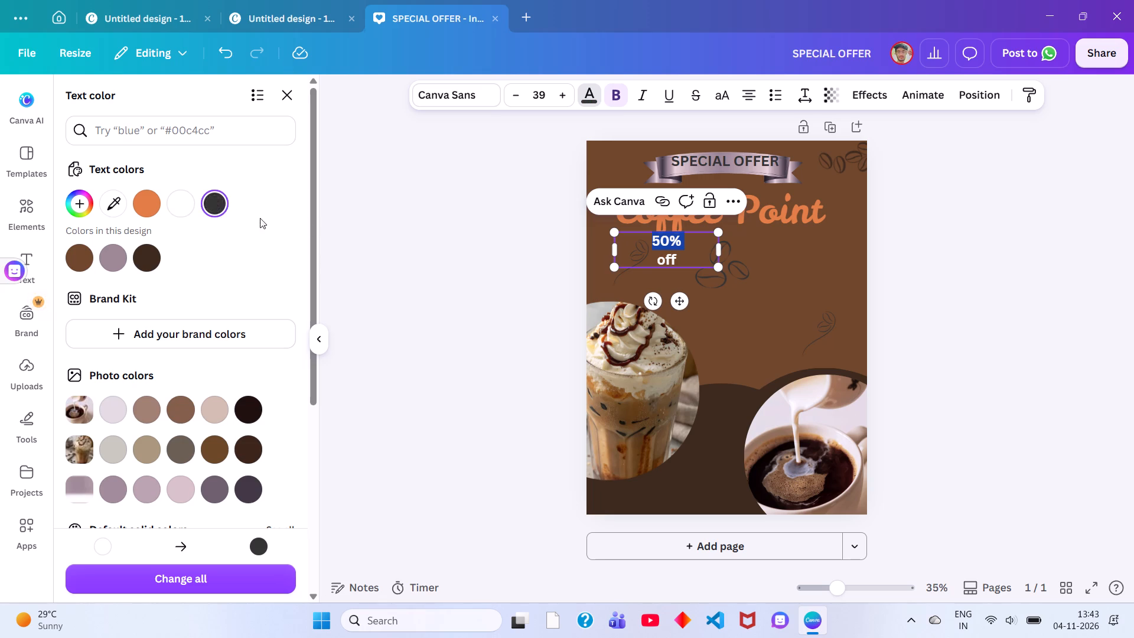
triple_click(670, 263)
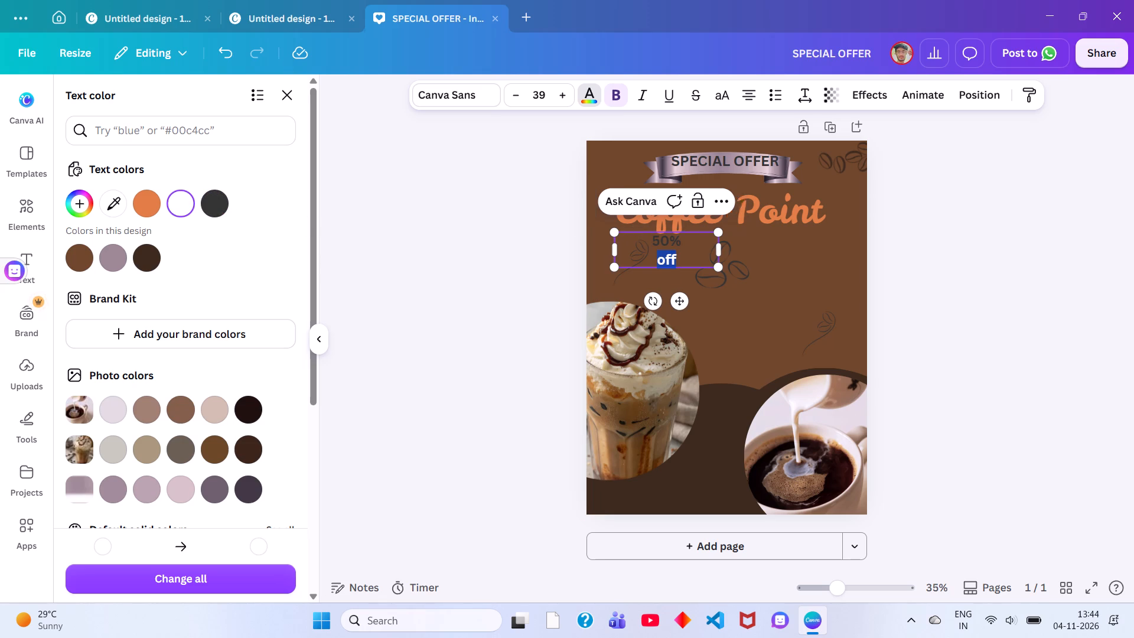
double_click(217, 209)
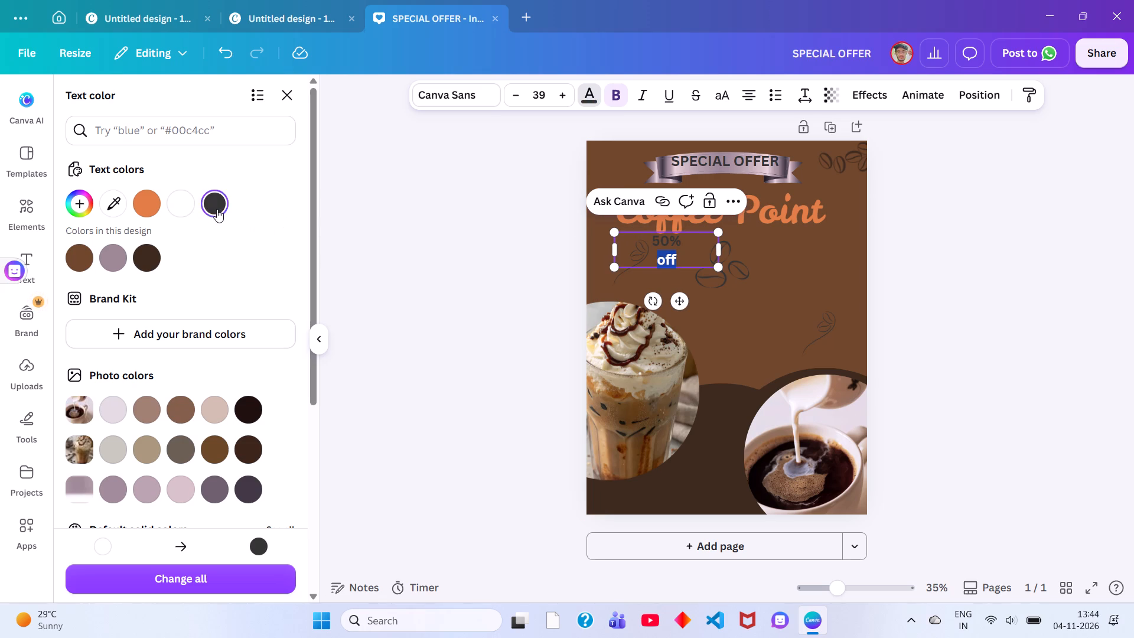
left_click(530, 268)
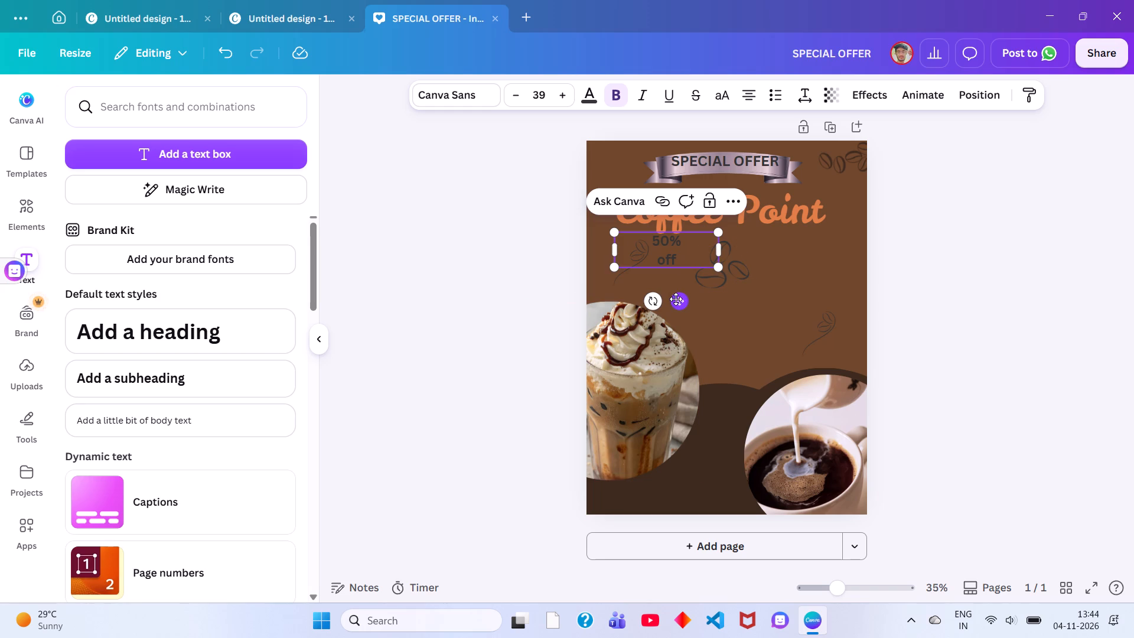
Move the 50% off heading to the middle of the poster, just below the coffee bean drawing.
left_click_drag(676, 299, 767, 328)
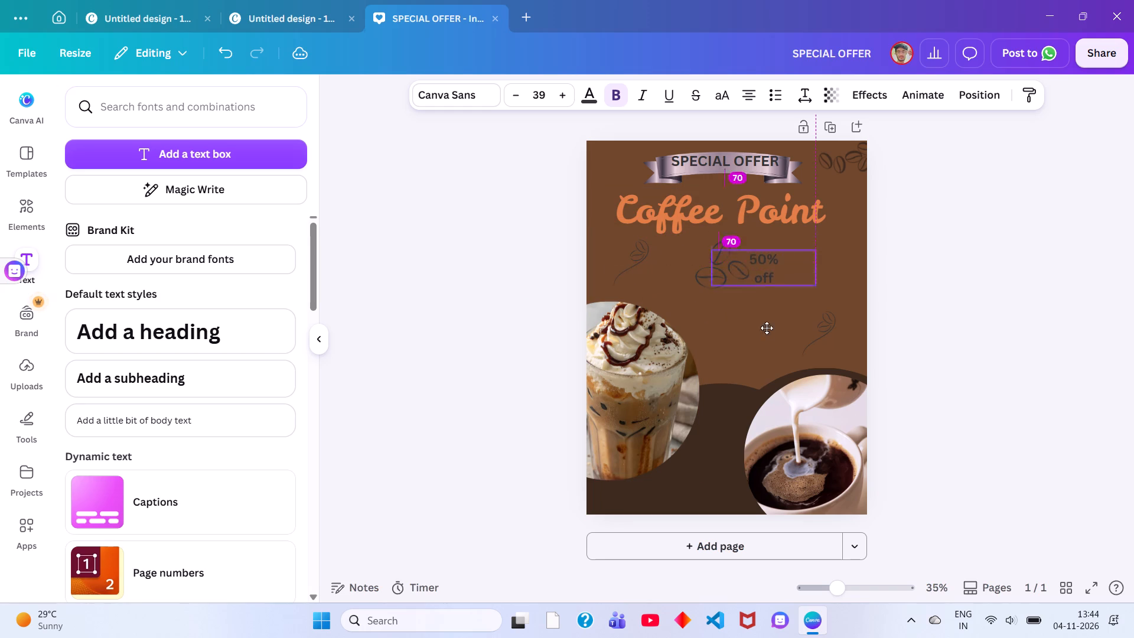
left_click_drag(767, 328, 738, 354)
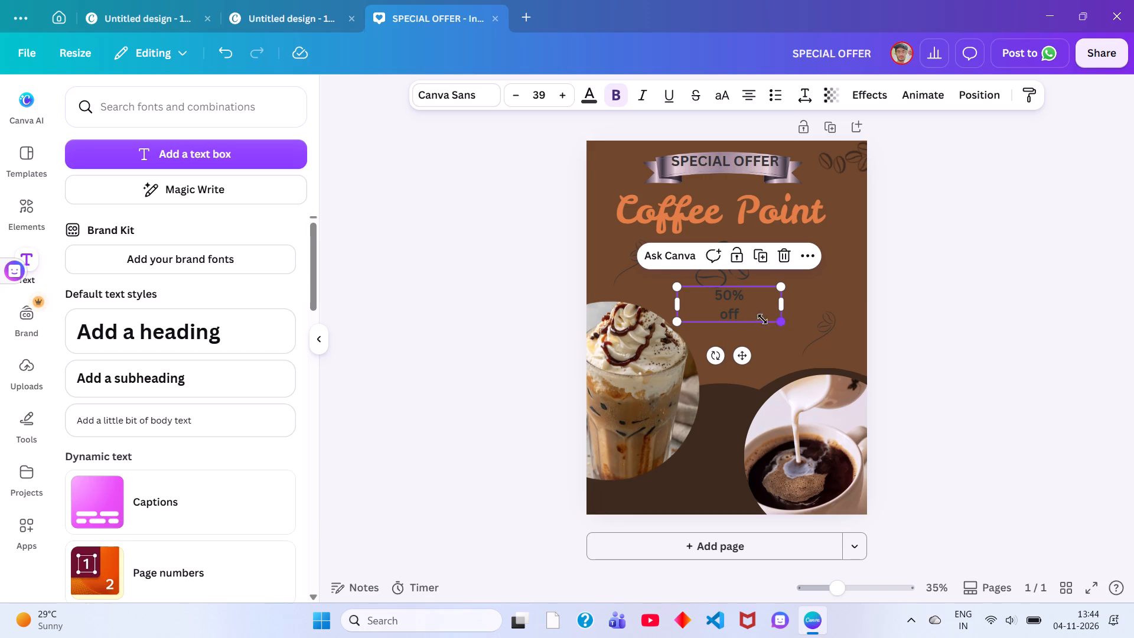
Try Leckerli One, Anton and Archivo Black on the 50% off heading, and settle on the League Spartan font.
left_click(473, 99)
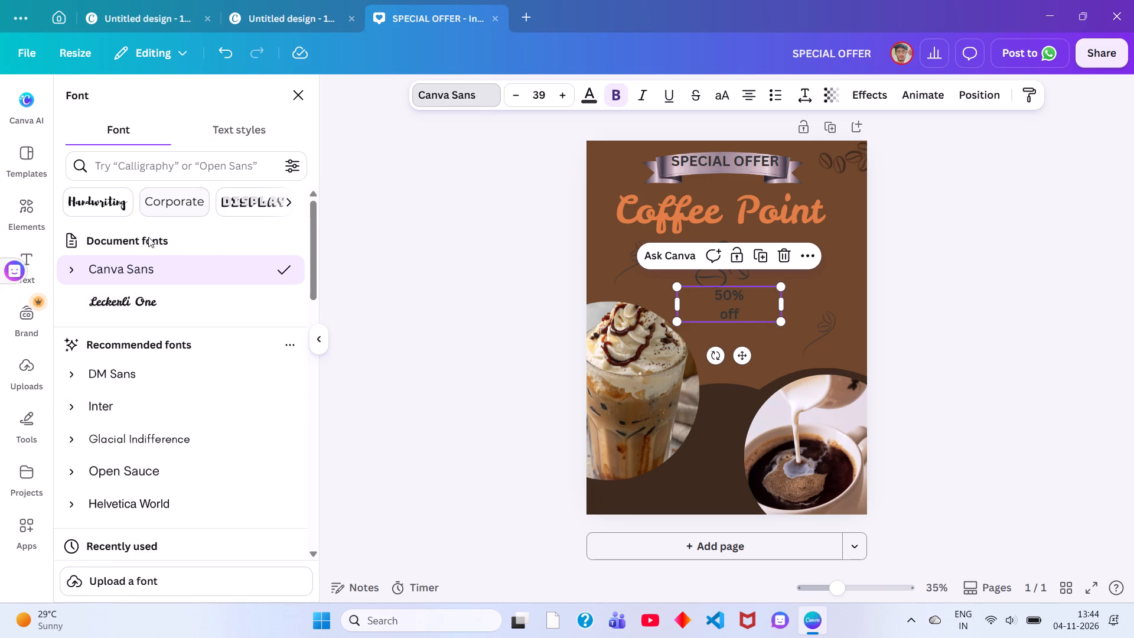
left_click(177, 298)
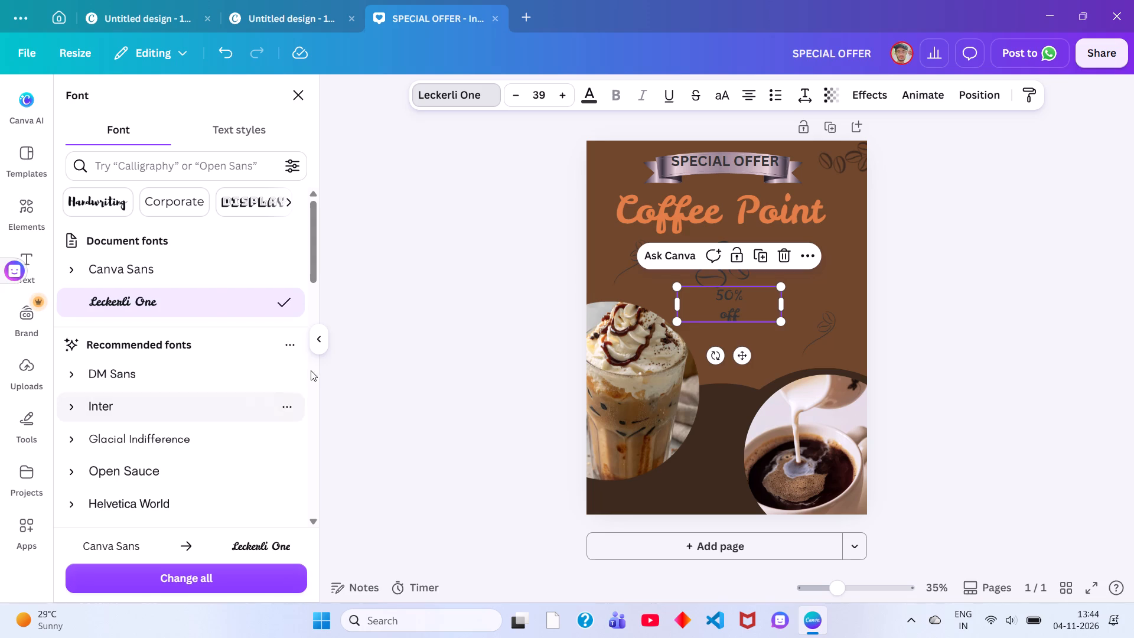
left_click_drag(312, 253, 312, 365)
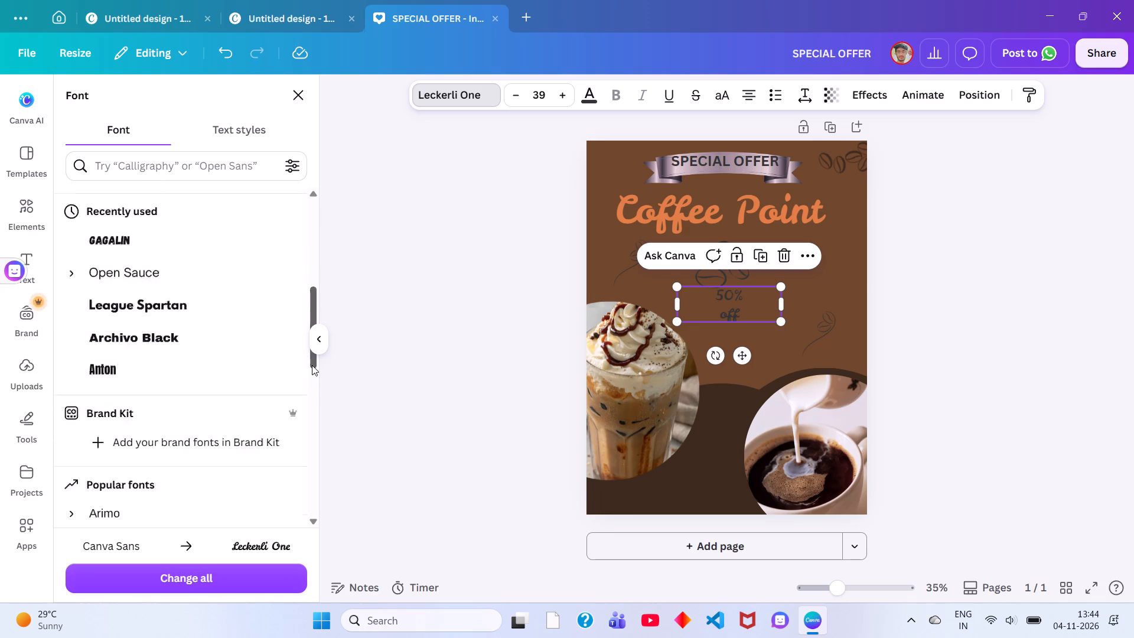
left_click_drag(312, 365, 312, 409)
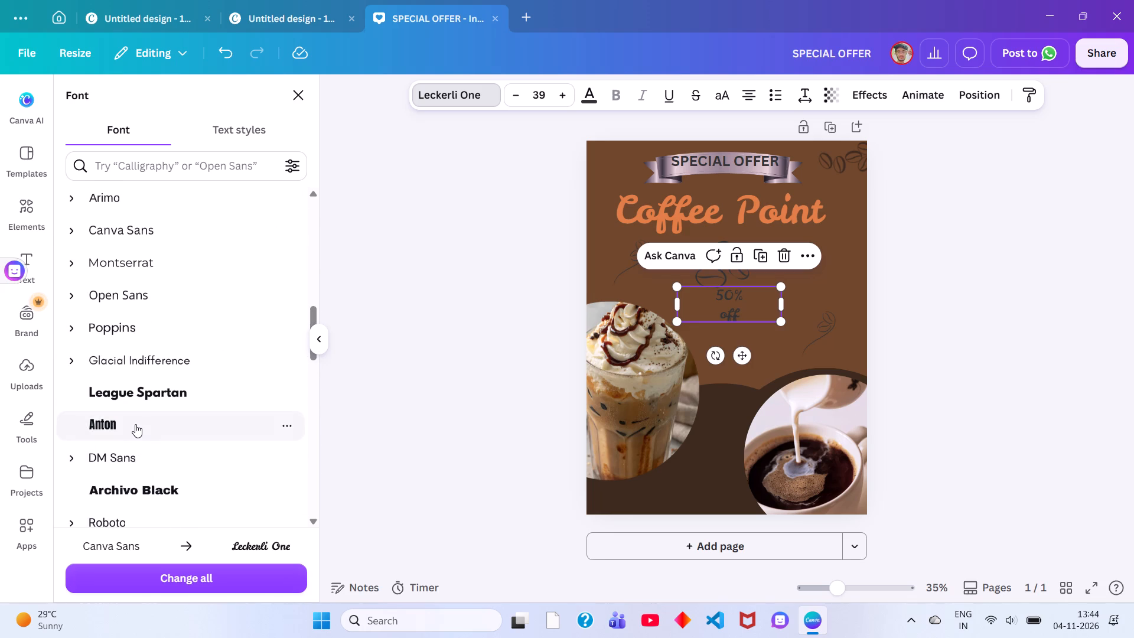
left_click(135, 424)
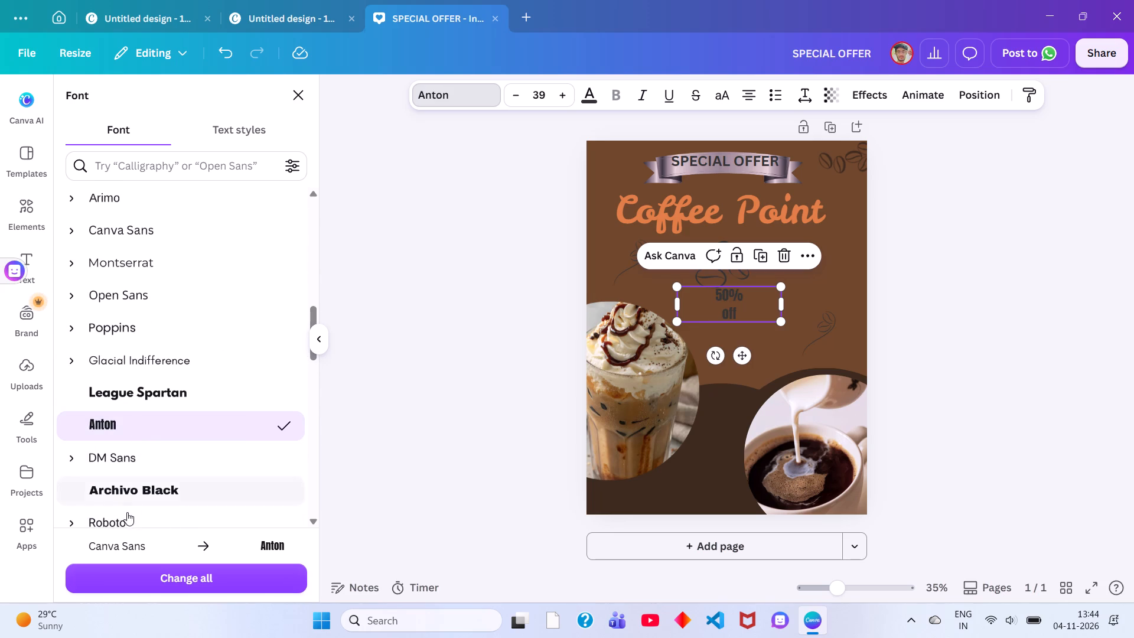
left_click(132, 491)
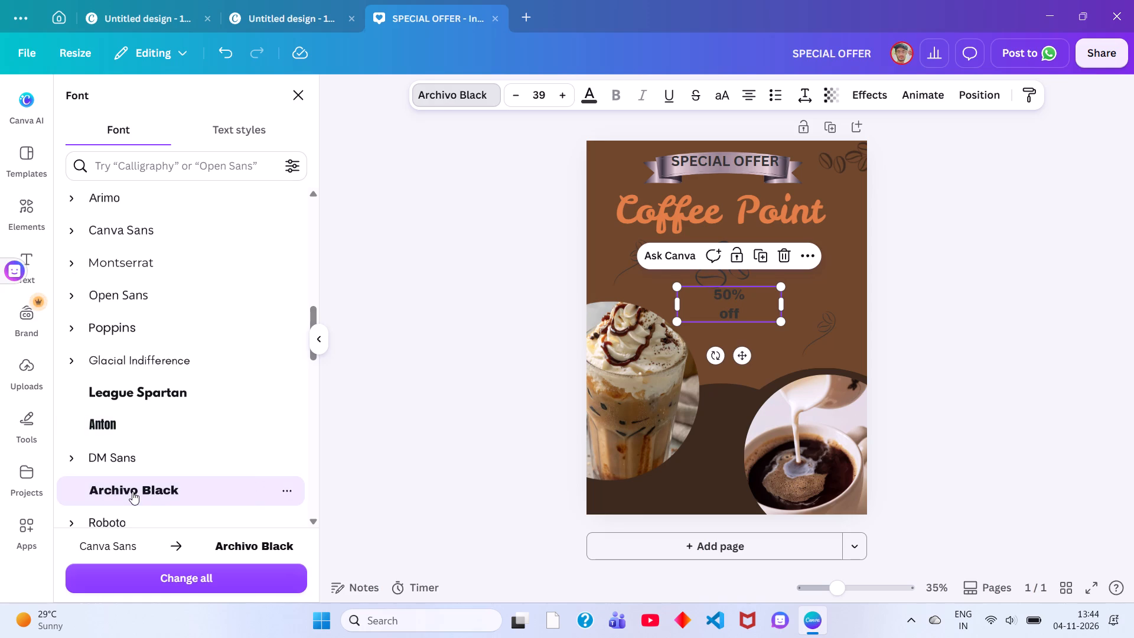
left_click(128, 392)
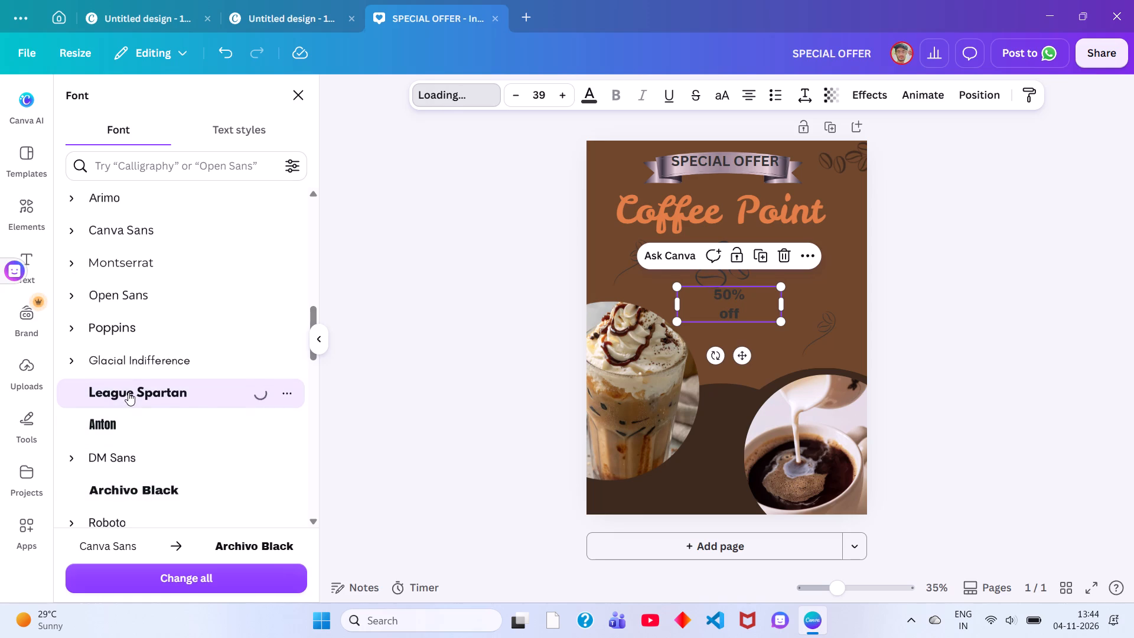
left_click(415, 357)
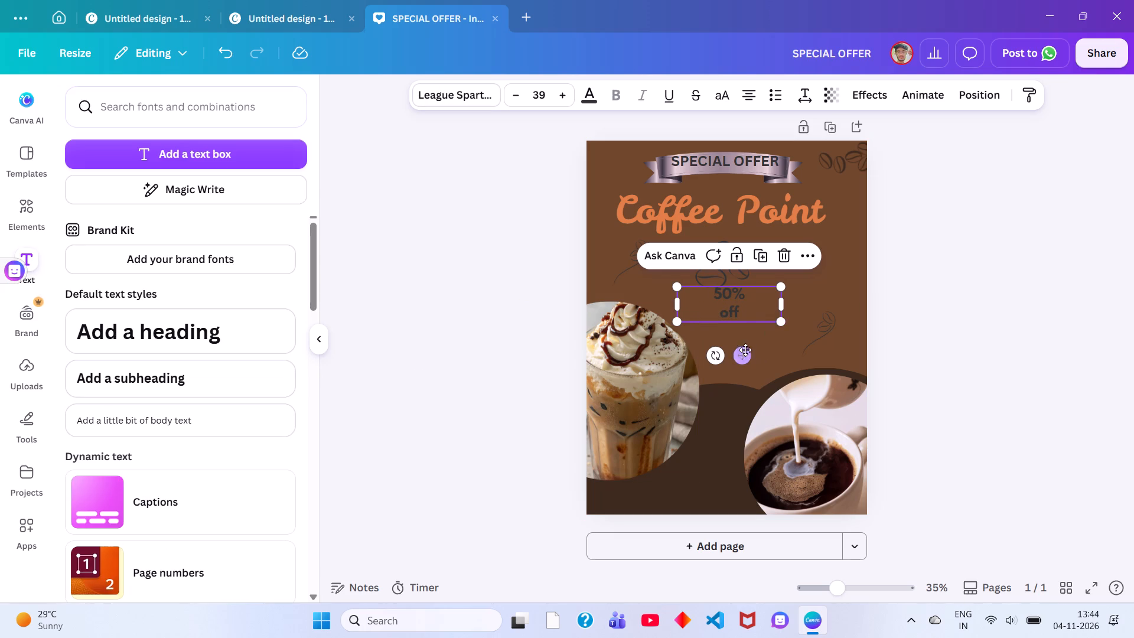
Shift the 50% off heading slightly down and left to leave more room beneath the coffee bean drawing.
left_click_drag(742, 359, 732, 369)
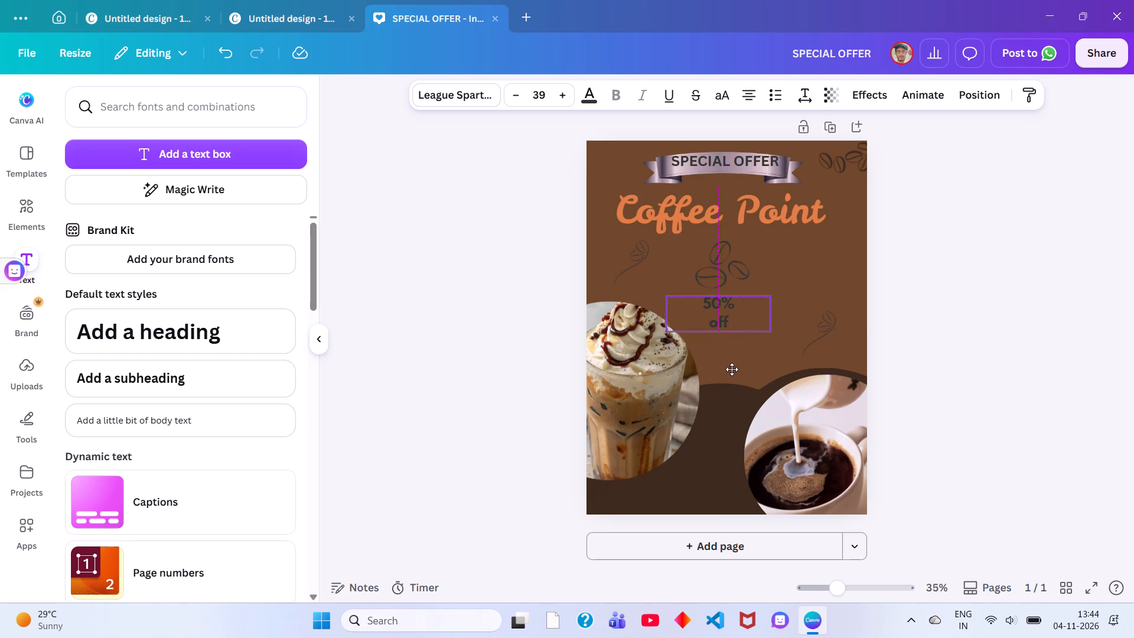
left_click_drag(732, 369, 734, 367)
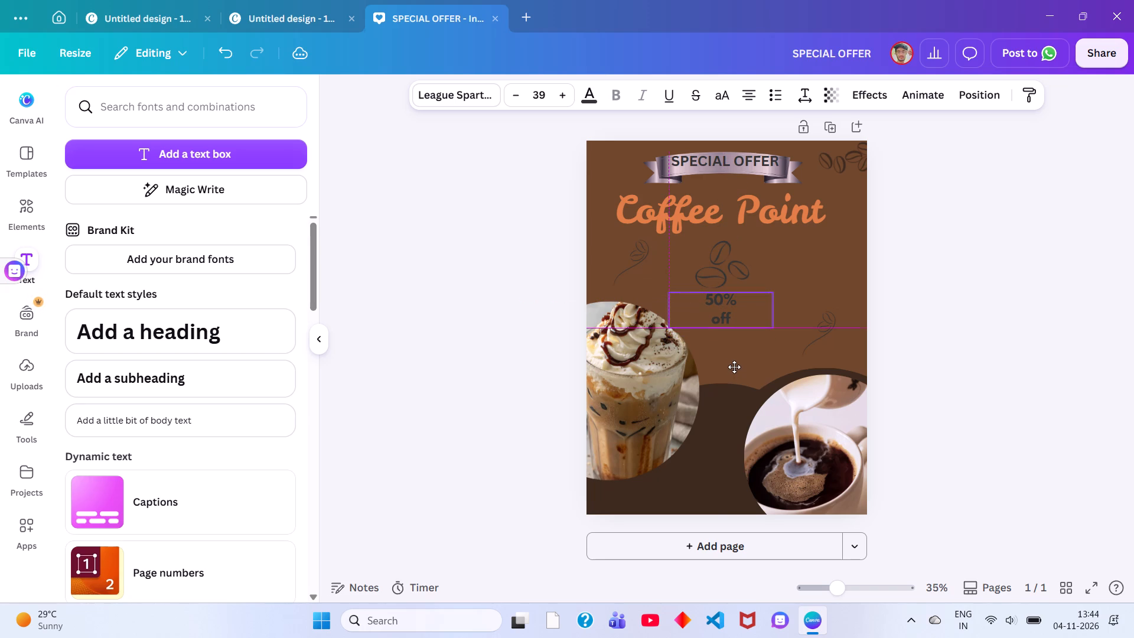
left_click_drag(734, 367, 734, 367)
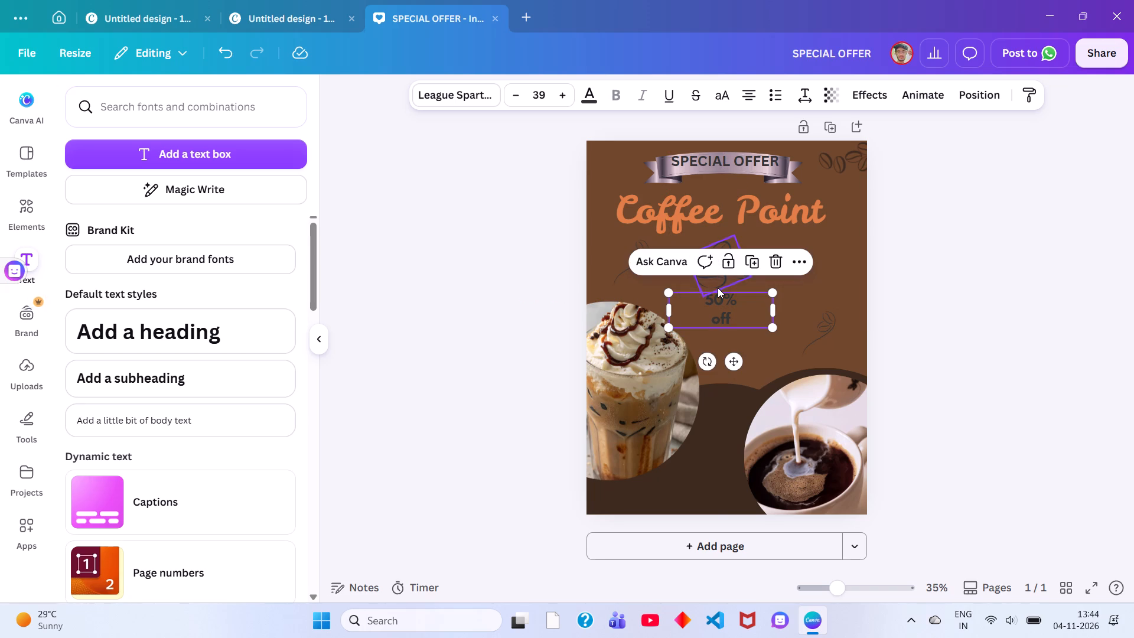
Move the central coffee bean drawing slightly up and left, between the Coffee Point title and the 50% off heading.
left_click(718, 288)
left_click_drag(750, 275, 735, 275)
left_click_drag(711, 262, 711, 257)
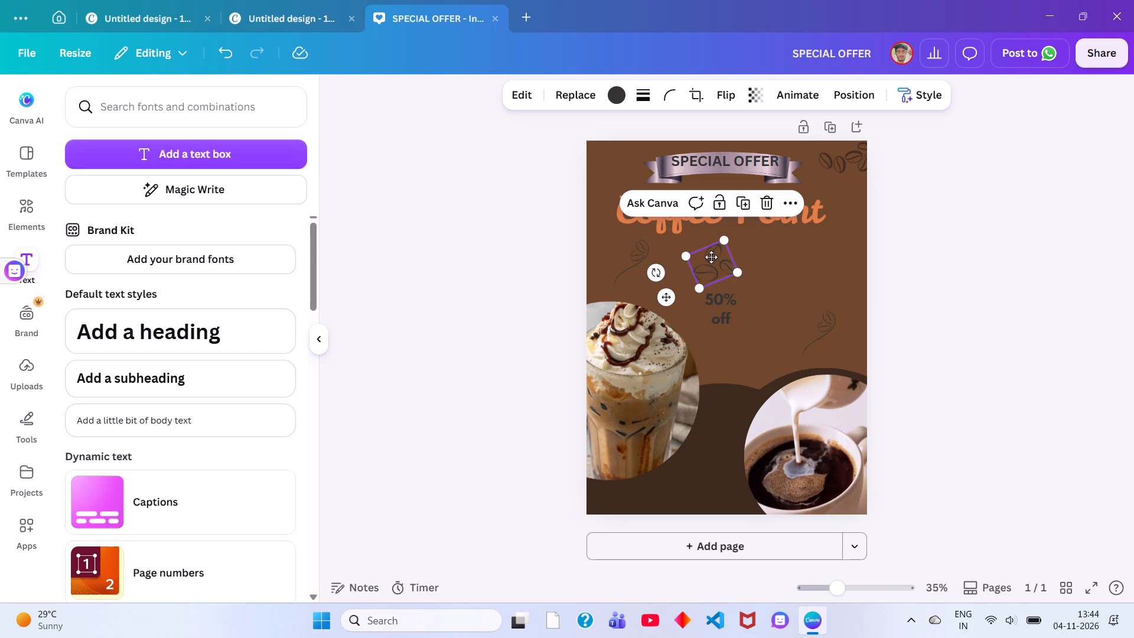
left_click_drag(711, 257, 712, 256)
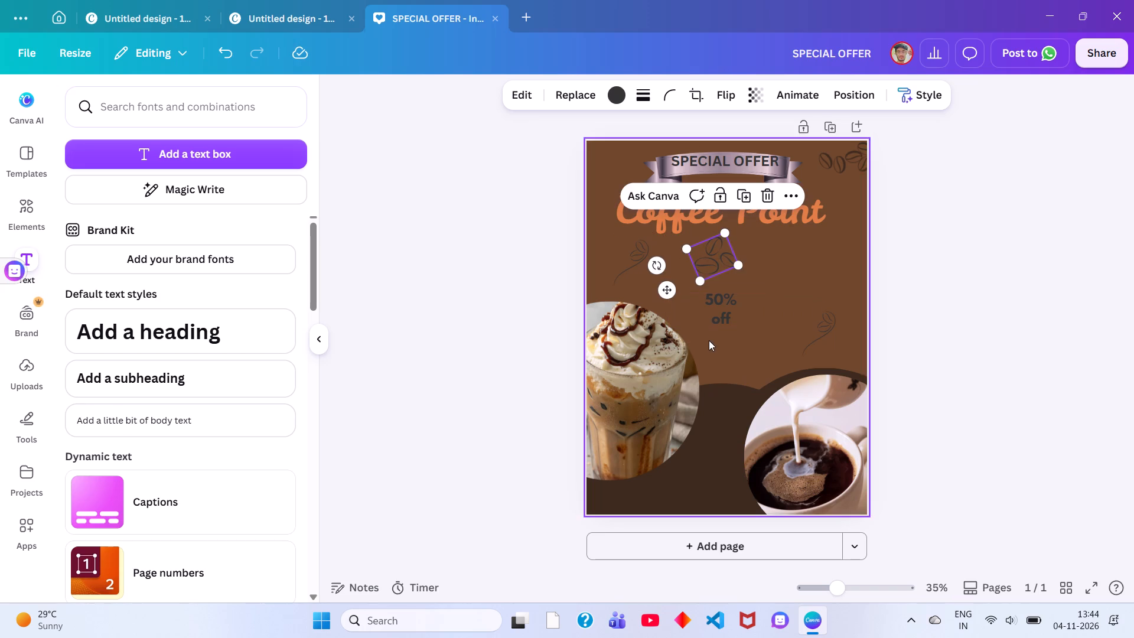
Enlarge the 50% off heading to font size 42.1 and move it up close beneath the coffee bean drawing.
left_click(712, 320)
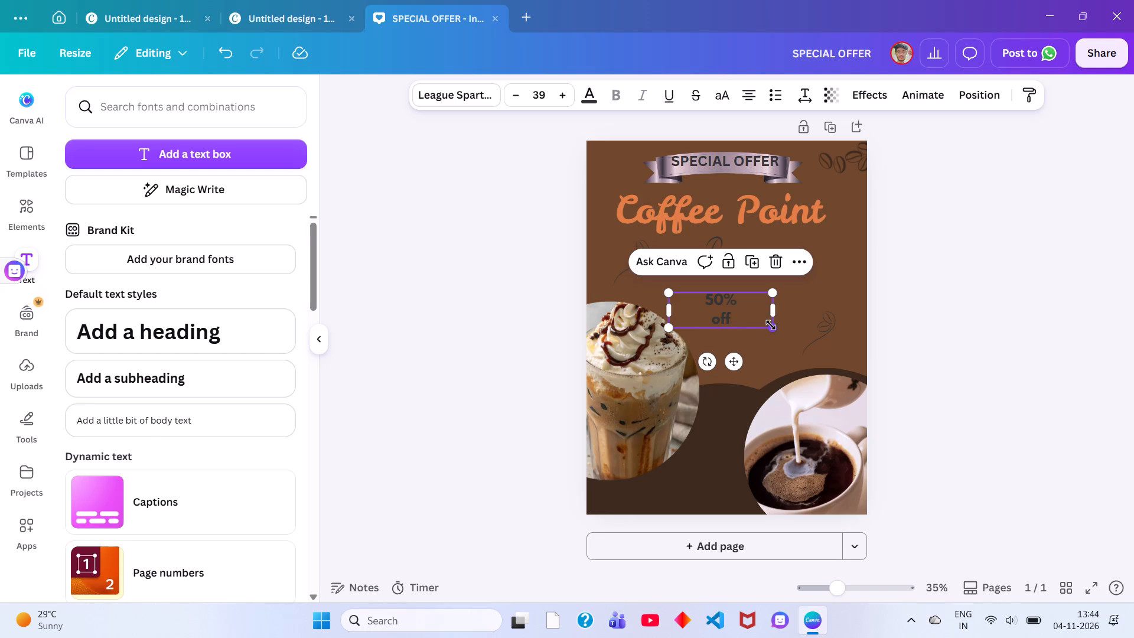
left_click_drag(771, 325, 778, 336)
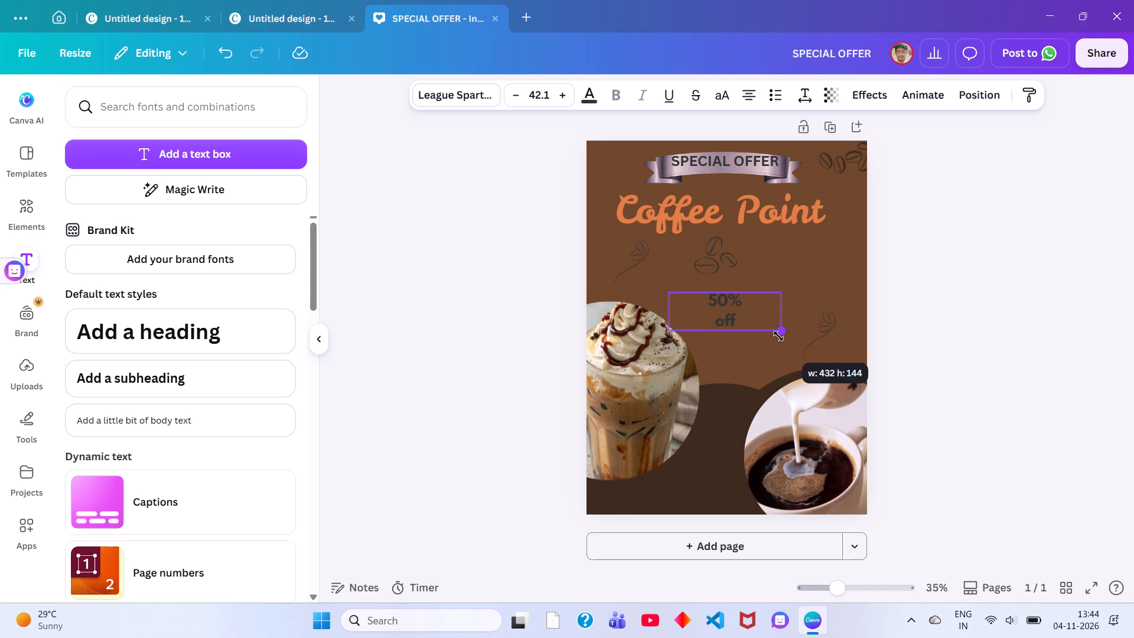
left_click_drag(778, 336, 780, 338)
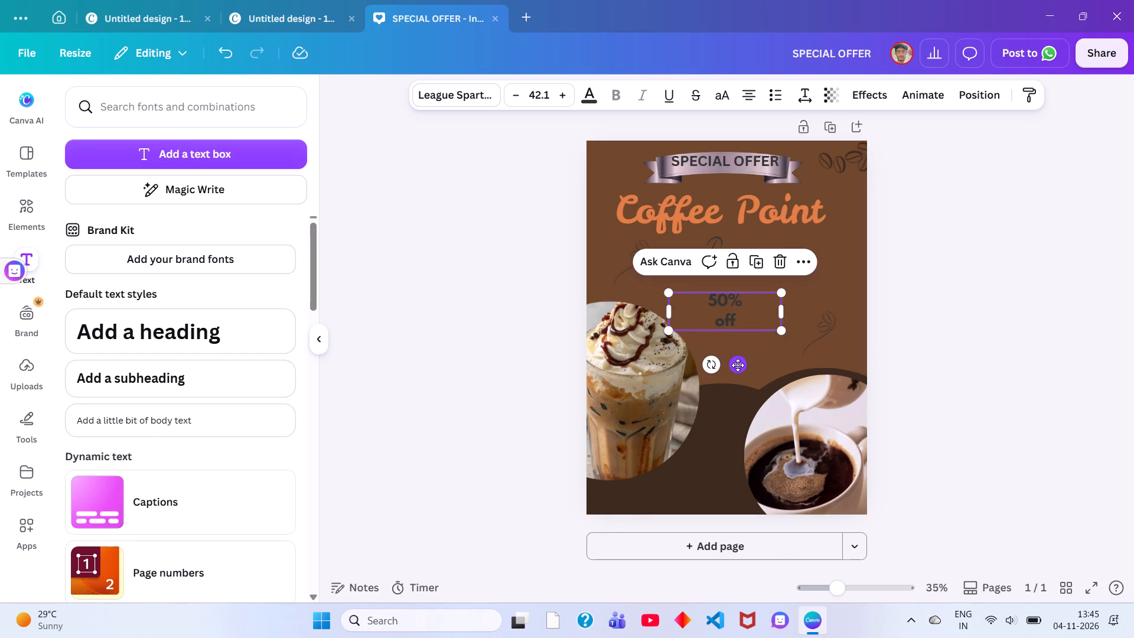
left_click_drag(738, 365, 731, 350)
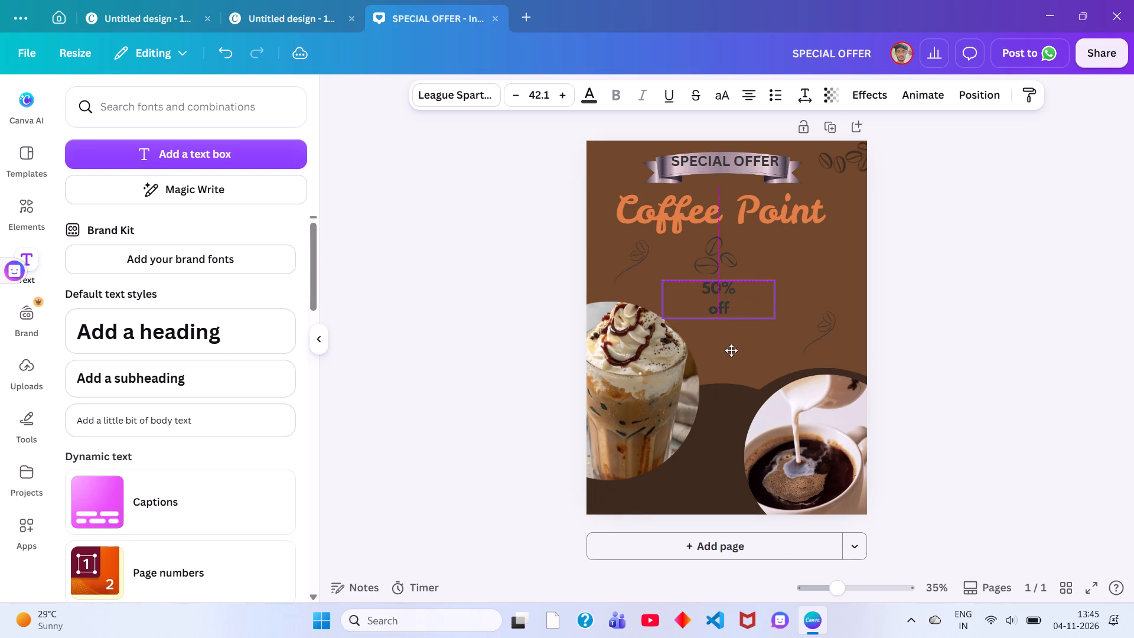
left_click_drag(731, 350, 731, 351)
left_click(571, 342)
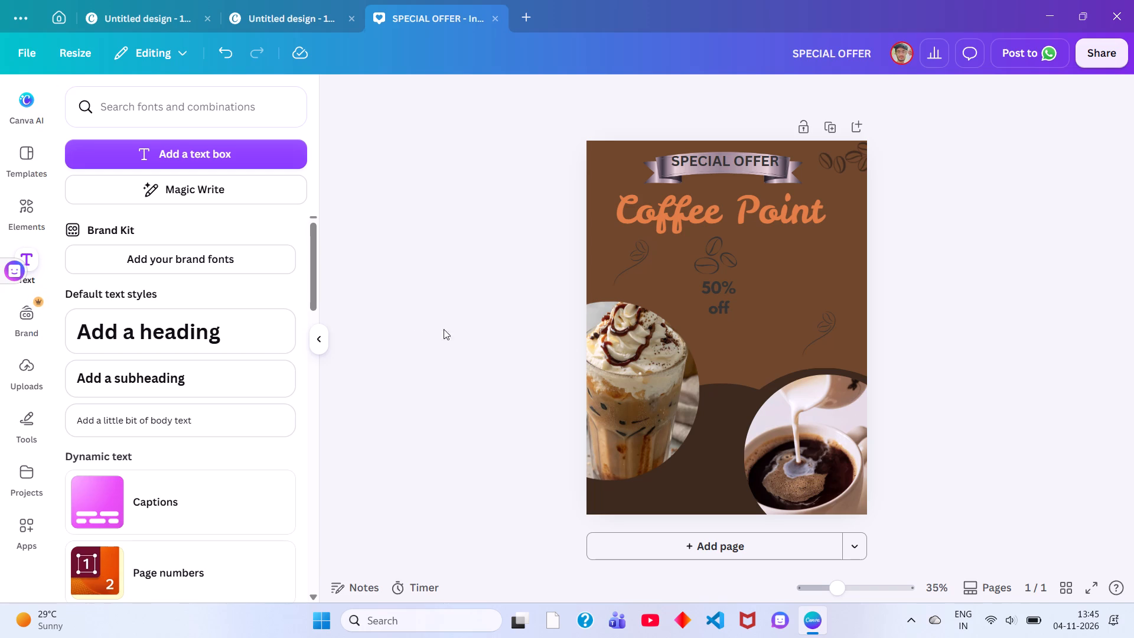
Search the elements for circle and add the purple brush-stroke ring from the graphics results to the poster.
left_click(19, 214)
left_click(116, 106)
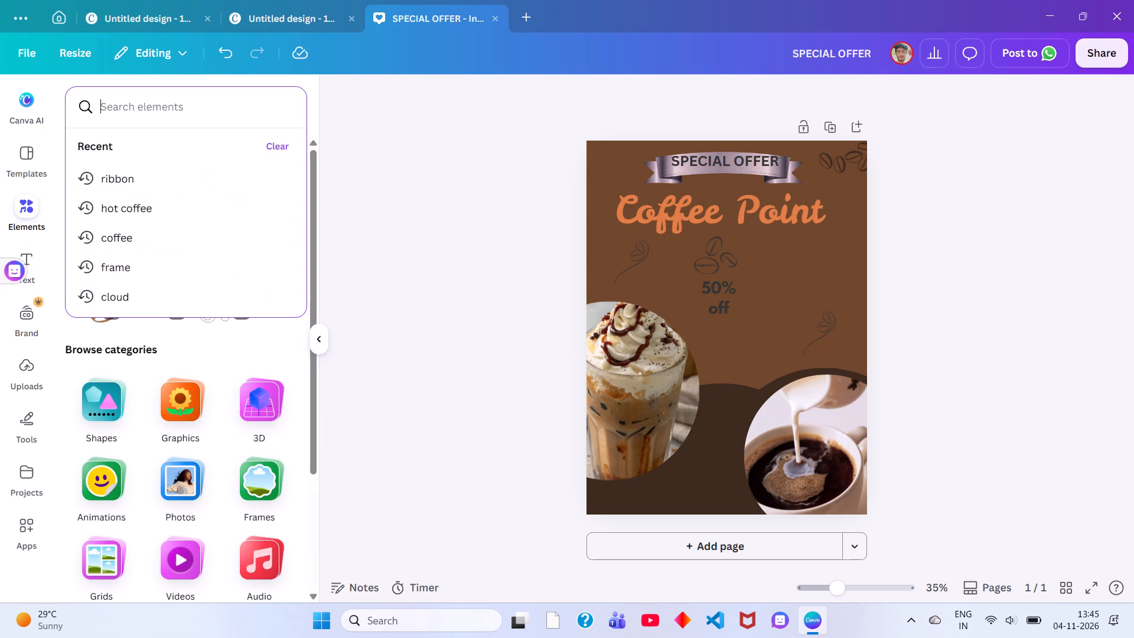
type("circle")
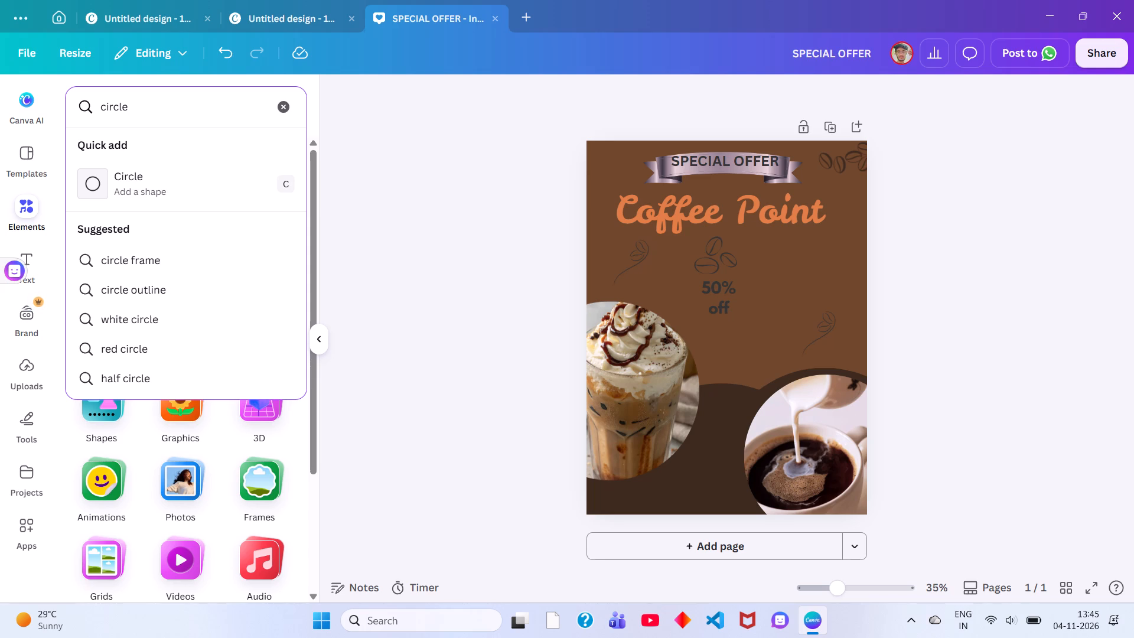
key("Return")
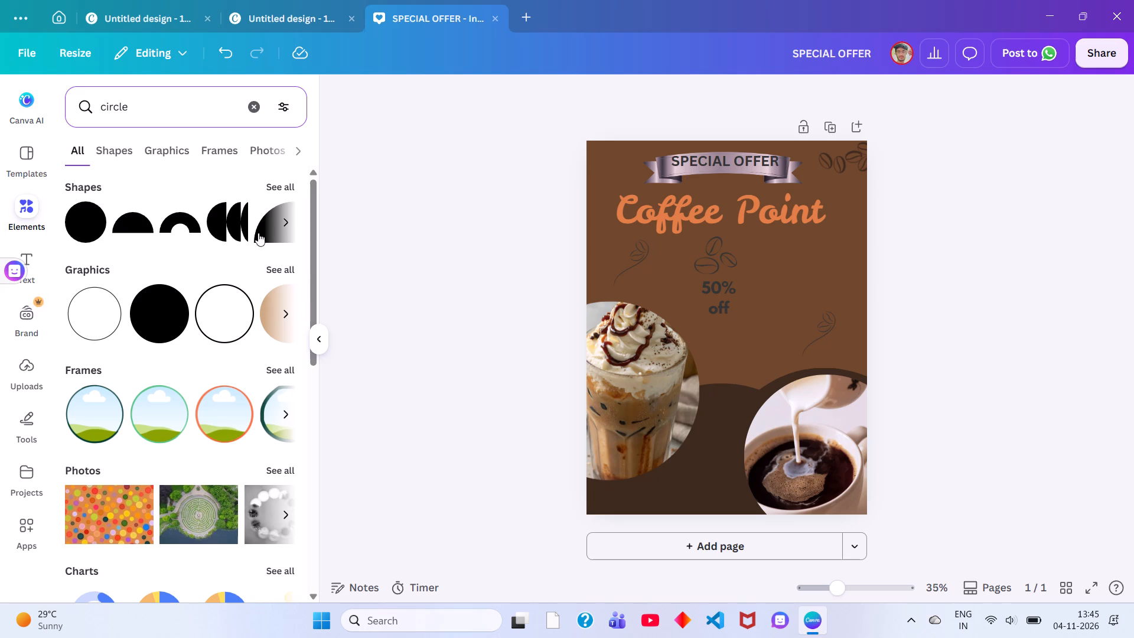
left_click(293, 263)
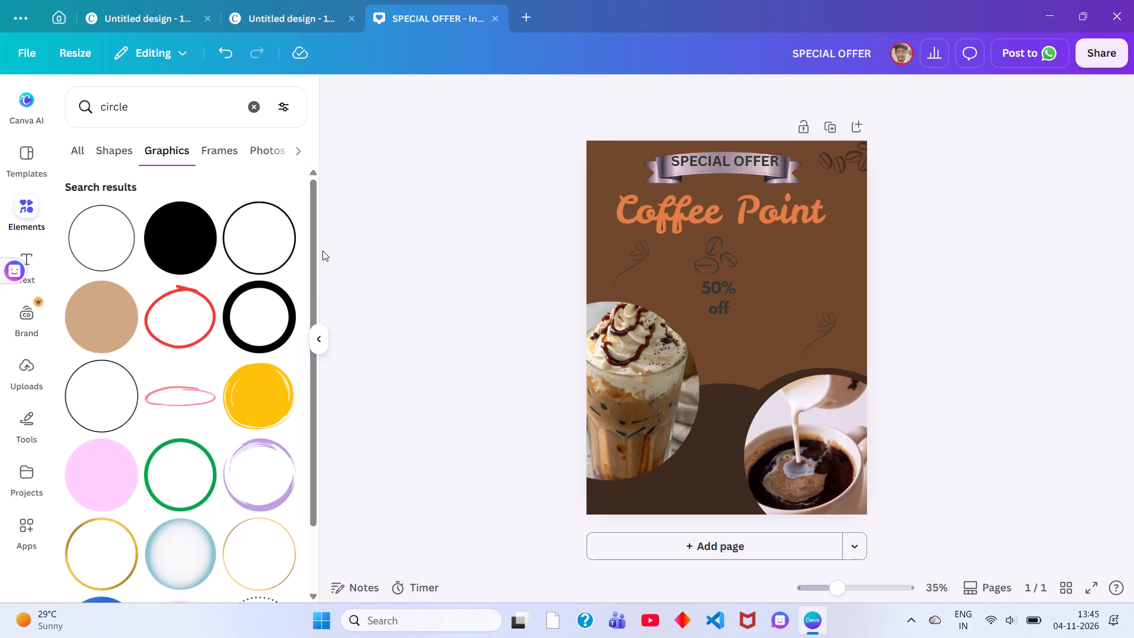
left_click_drag(309, 256, 306, 274)
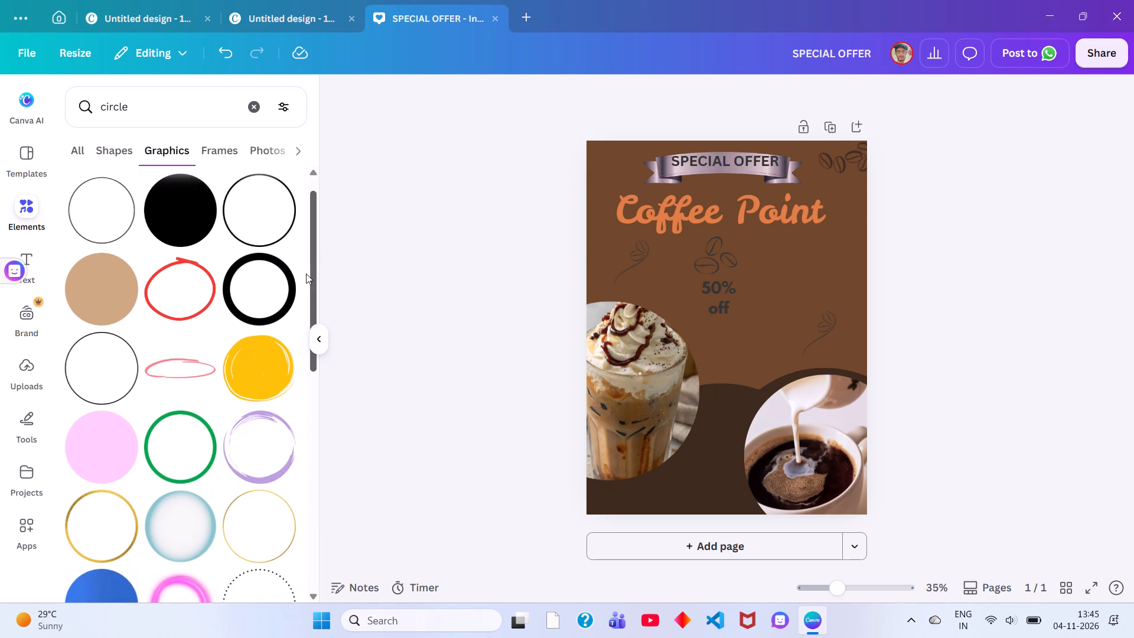
left_click_drag(306, 274, 304, 288)
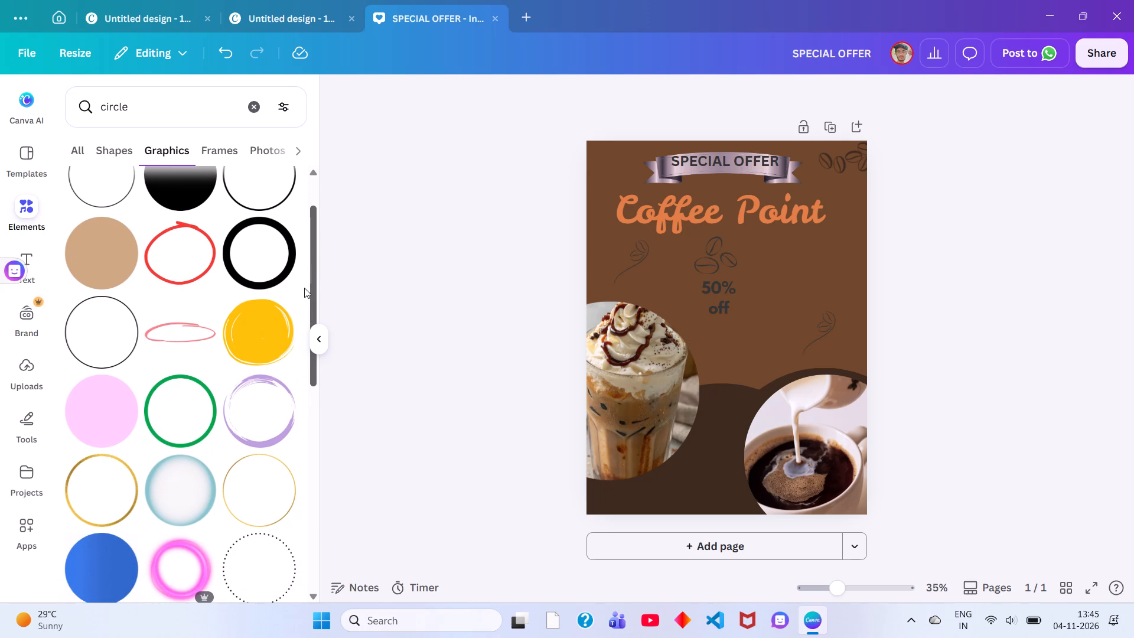
left_click_drag(304, 288, 303, 314)
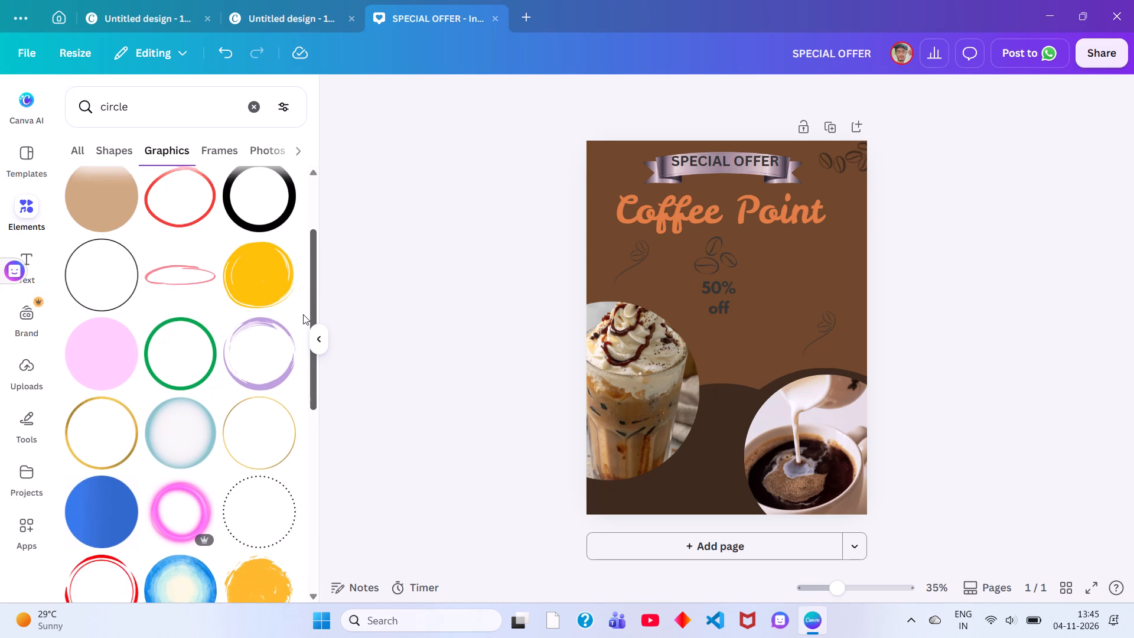
left_click_drag(303, 314, 291, 411)
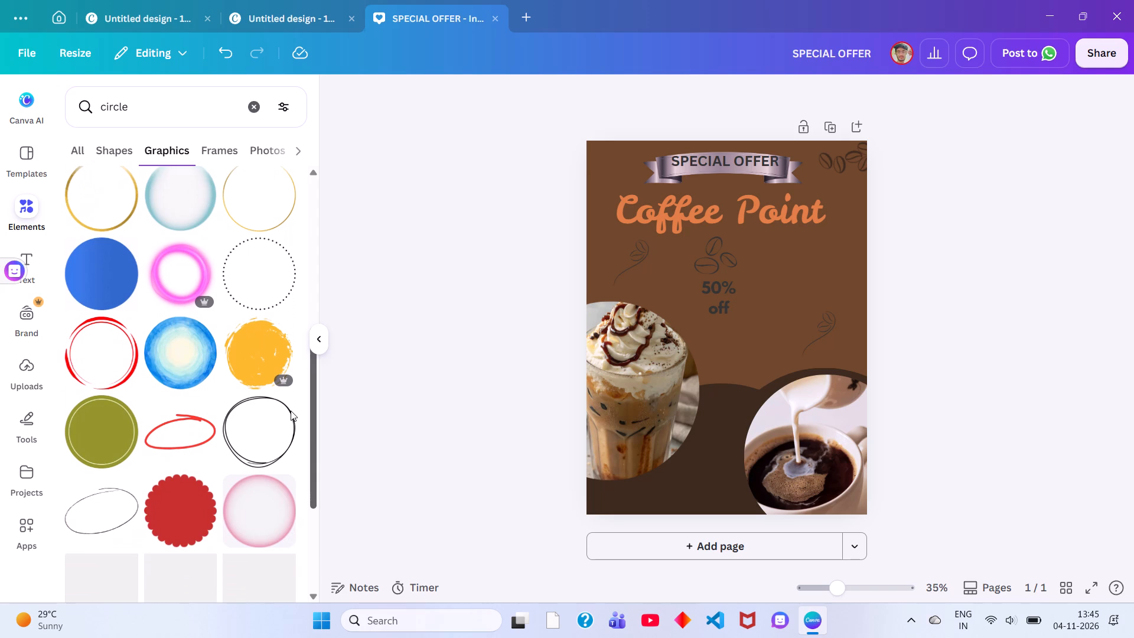
left_click_drag(291, 411, 297, 375)
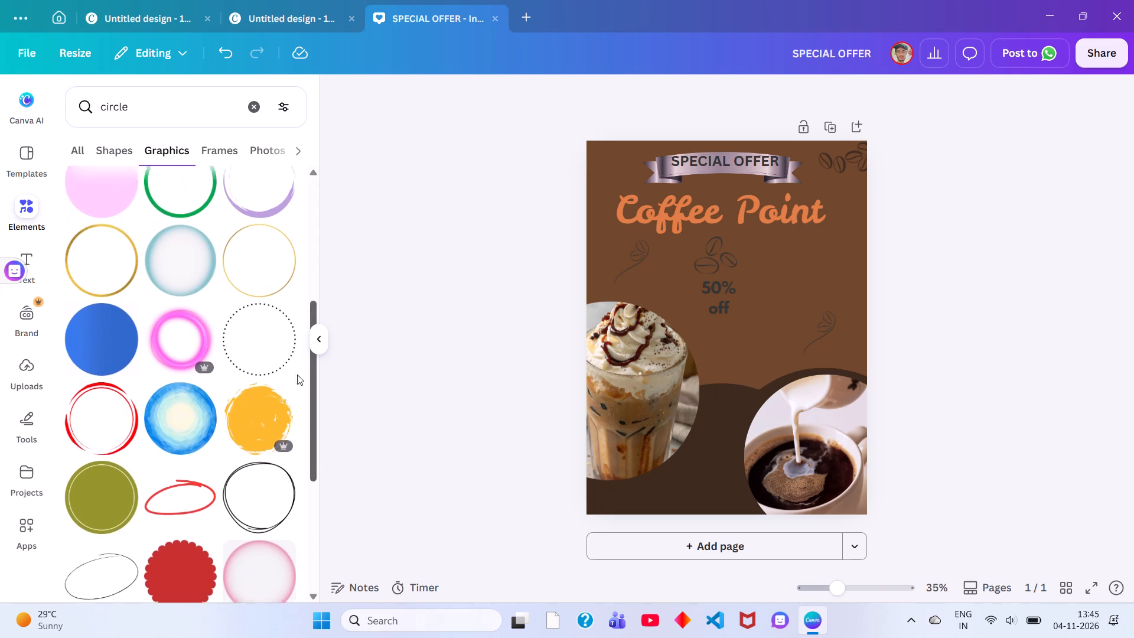
left_click_drag(297, 375, 299, 320)
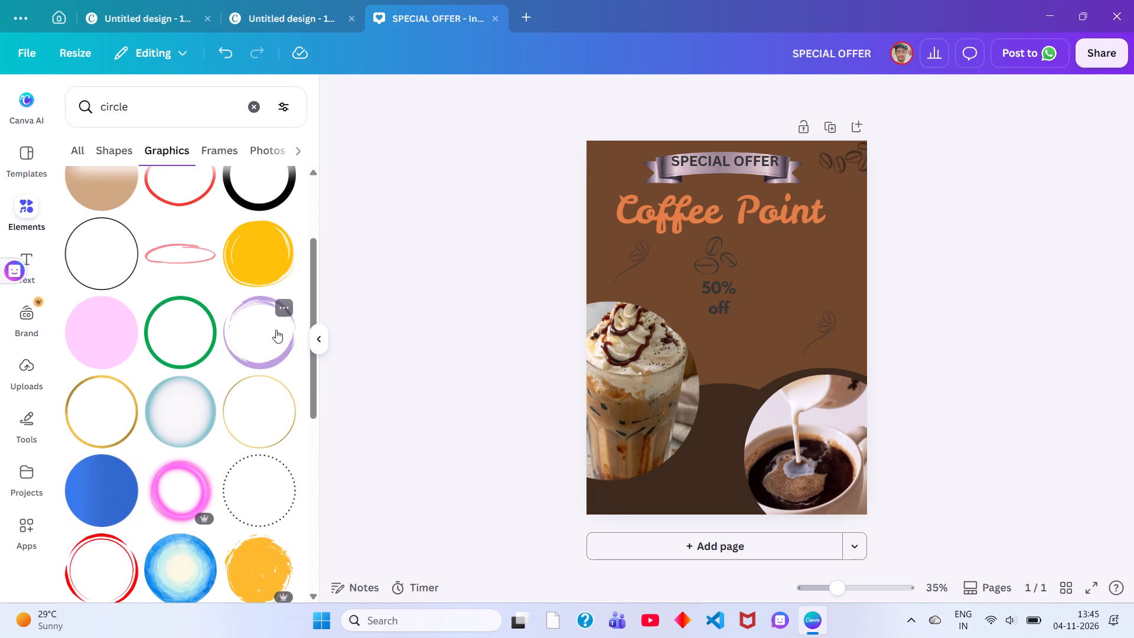
left_click(276, 330)
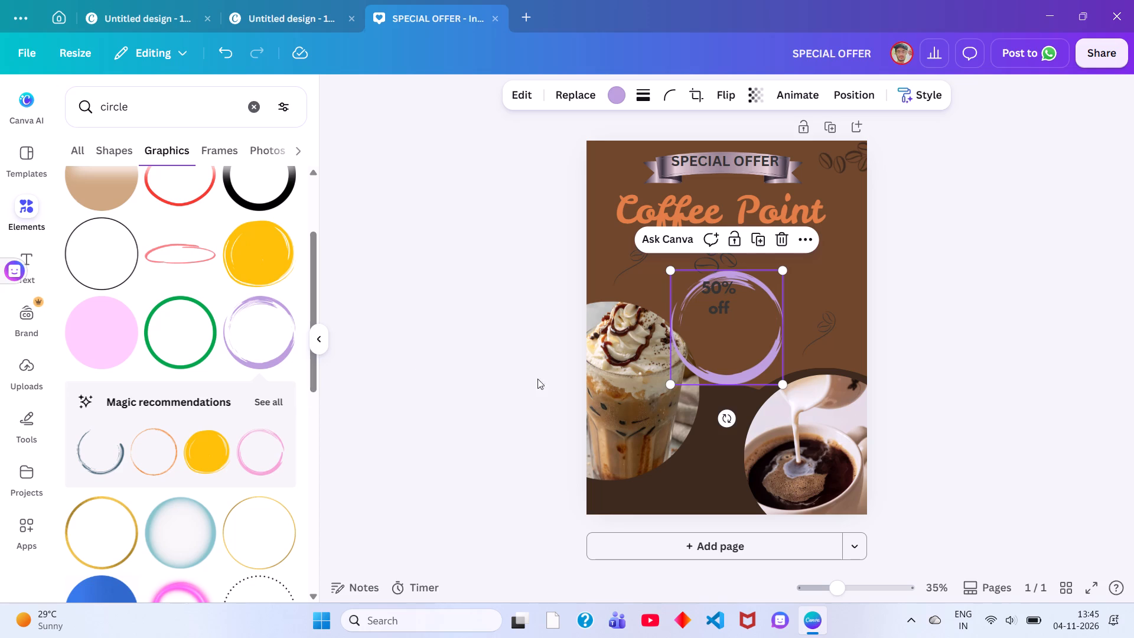
Move the purple brush-stroke ring to the right of the 50% off heading, above the black coffee photo.
left_click_drag(690, 304, 690, 304)
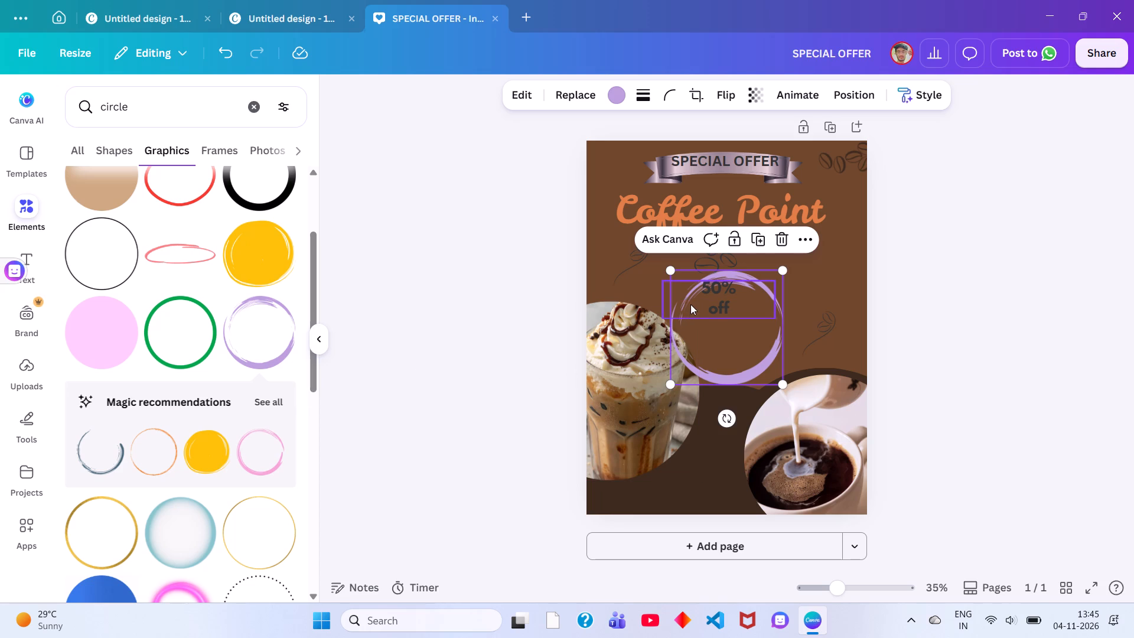
left_click_drag(690, 304, 802, 324)
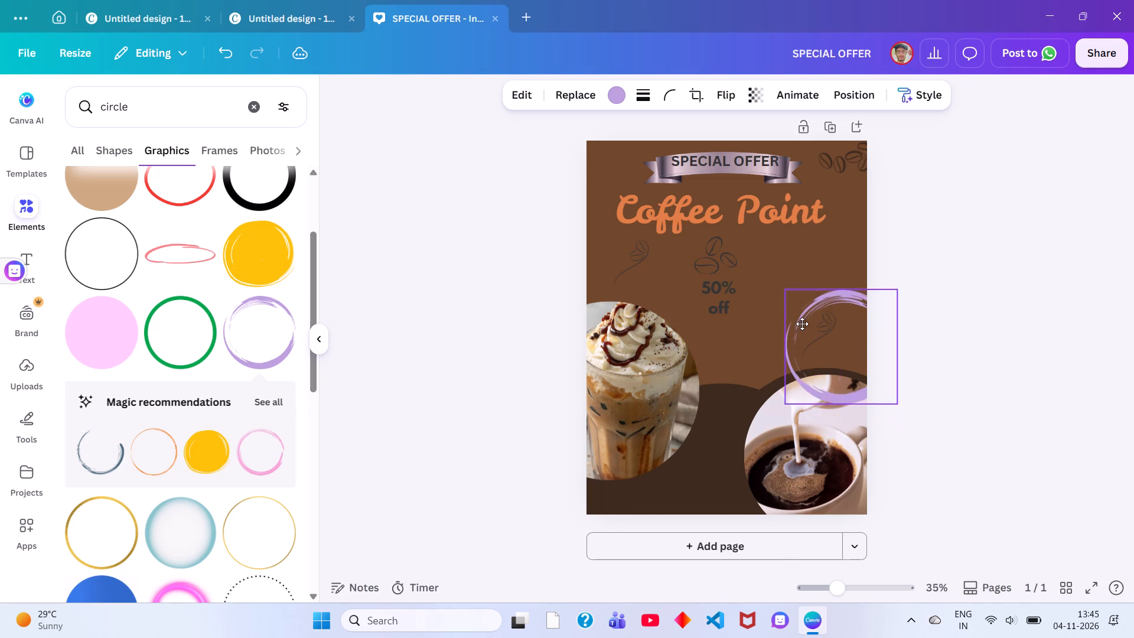
left_click_drag(802, 324, 741, 283)
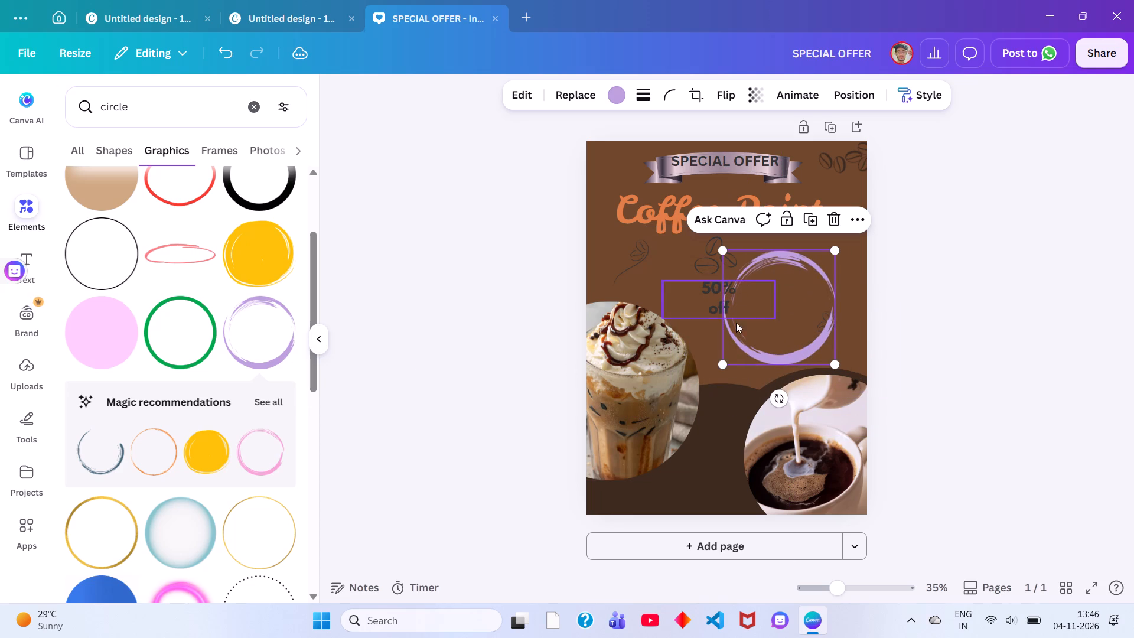
Select the purple ring together with the small leaf drawing inside it and shrink both.
left_click_drag(920, 218, 832, 357)
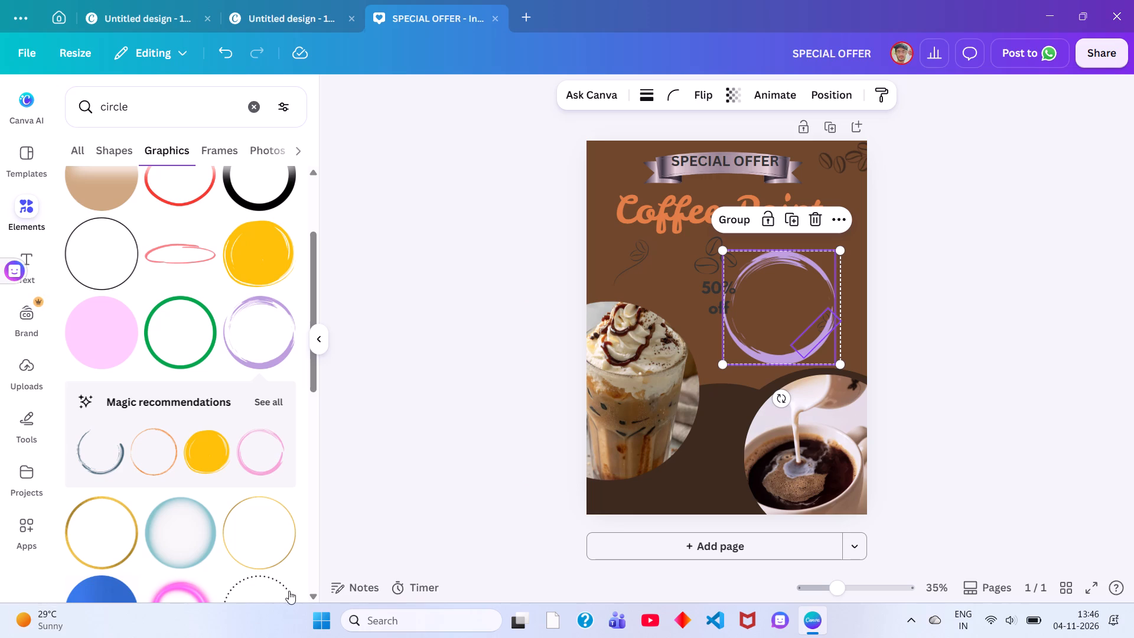
left_click_drag(839, 364, 839, 363)
left_click_drag(839, 363, 824, 325)
left_click(835, 320)
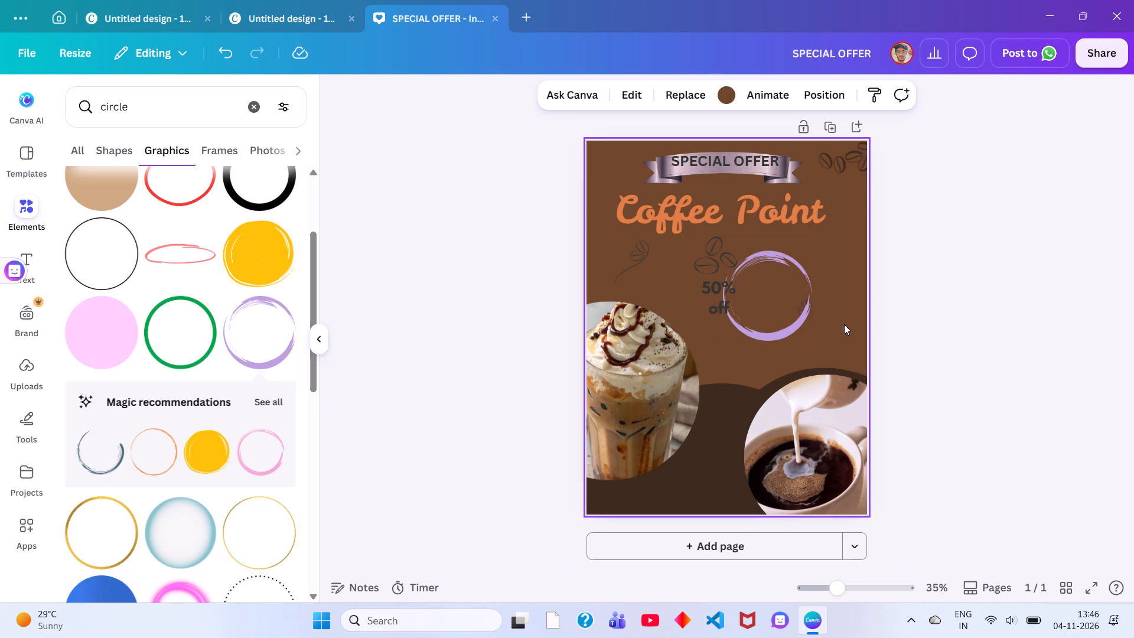
Move the purple ring aside onto the Coffee Point title and shift the leaf drawing down, just above the black coffee photo.
left_click_drag(803, 304, 836, 358)
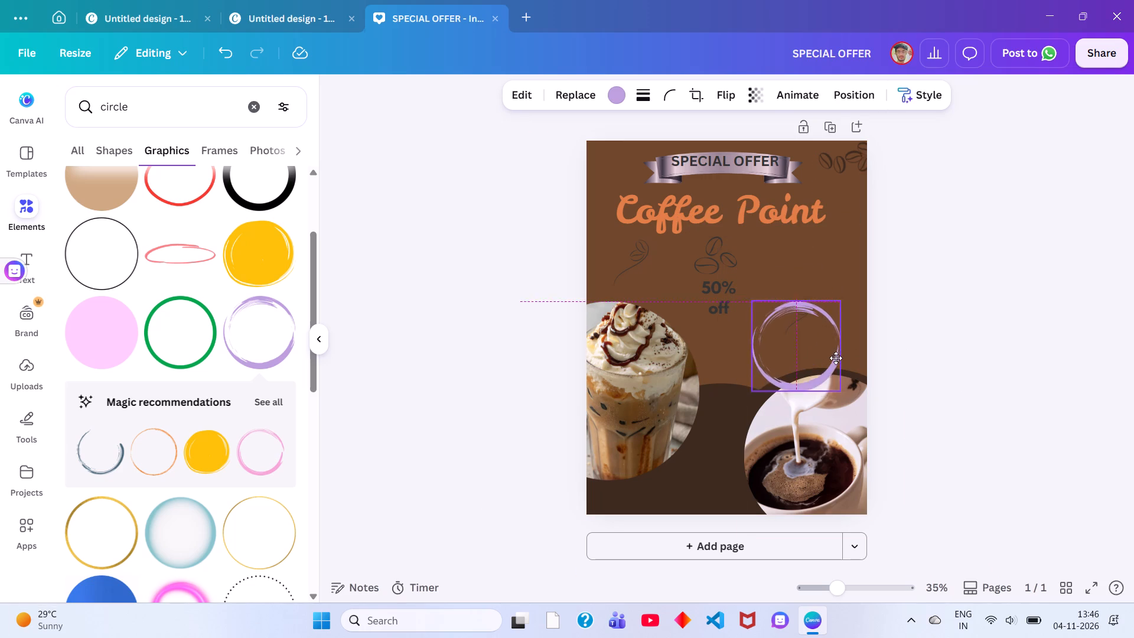
left_click_drag(836, 358, 820, 220)
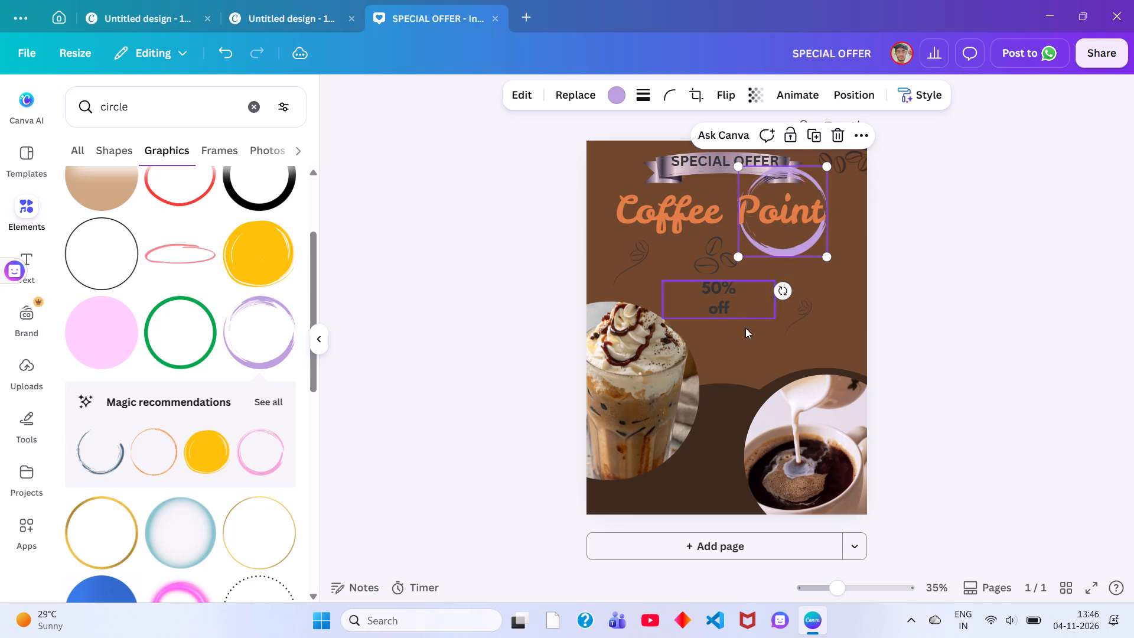
left_click_drag(806, 312, 818, 338)
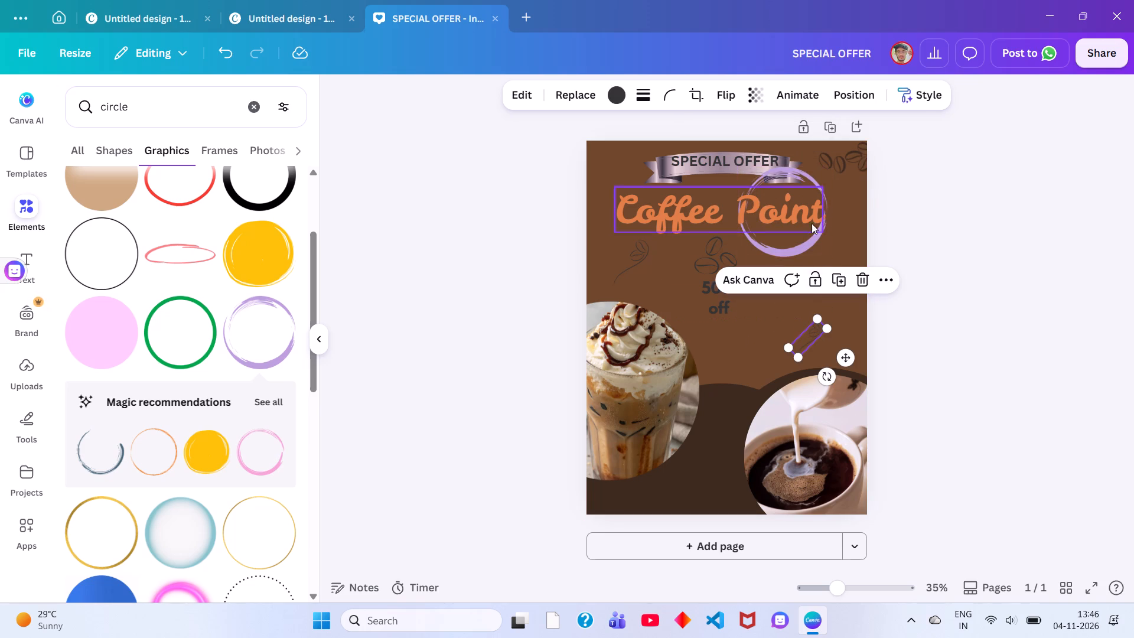
Shrink the purple ring further and place it near the poster's right edge, between the Coffee Point title and the leaf drawing.
left_click_drag(799, 240, 819, 317)
left_click_drag(850, 336, 842, 312)
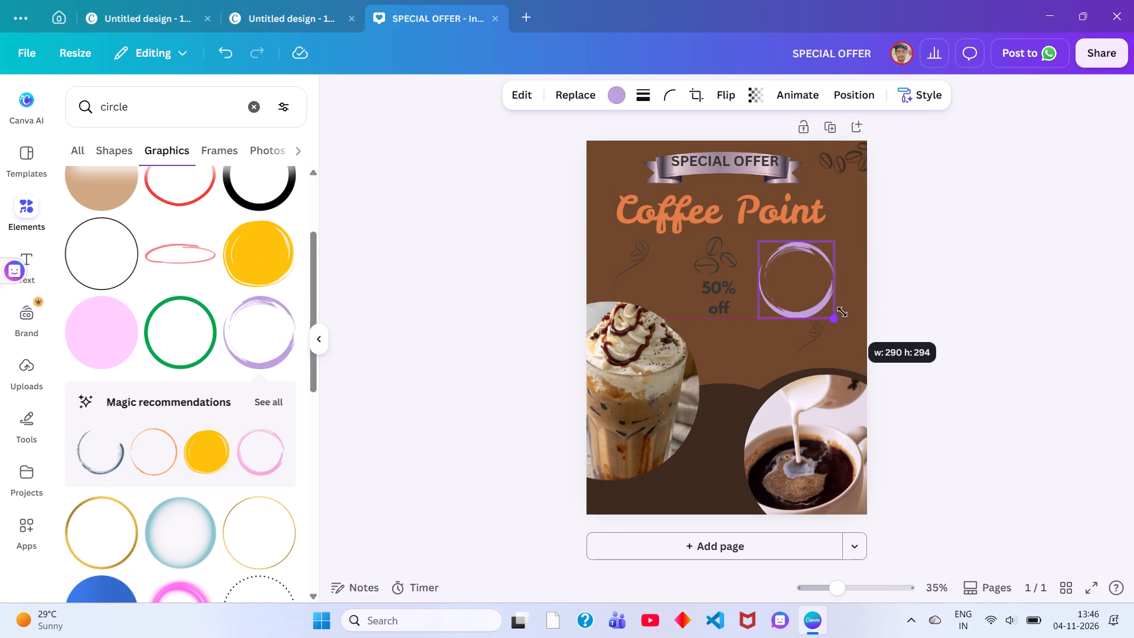
left_click_drag(842, 312, 835, 295)
left_click_drag(799, 263, 811, 278)
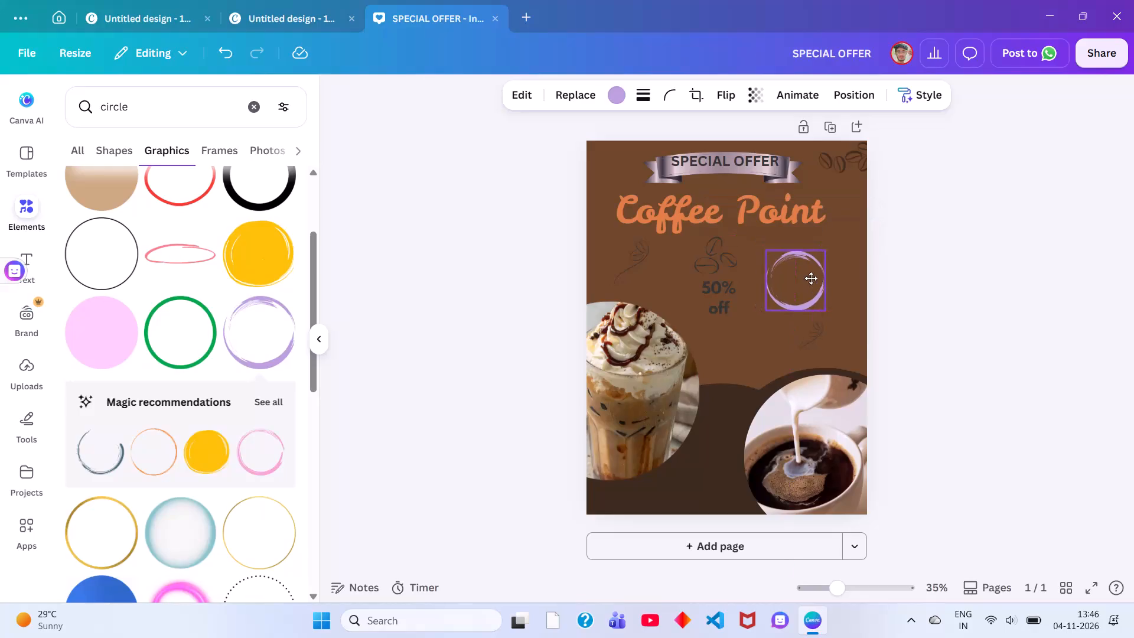
left_click_drag(811, 278, 841, 276)
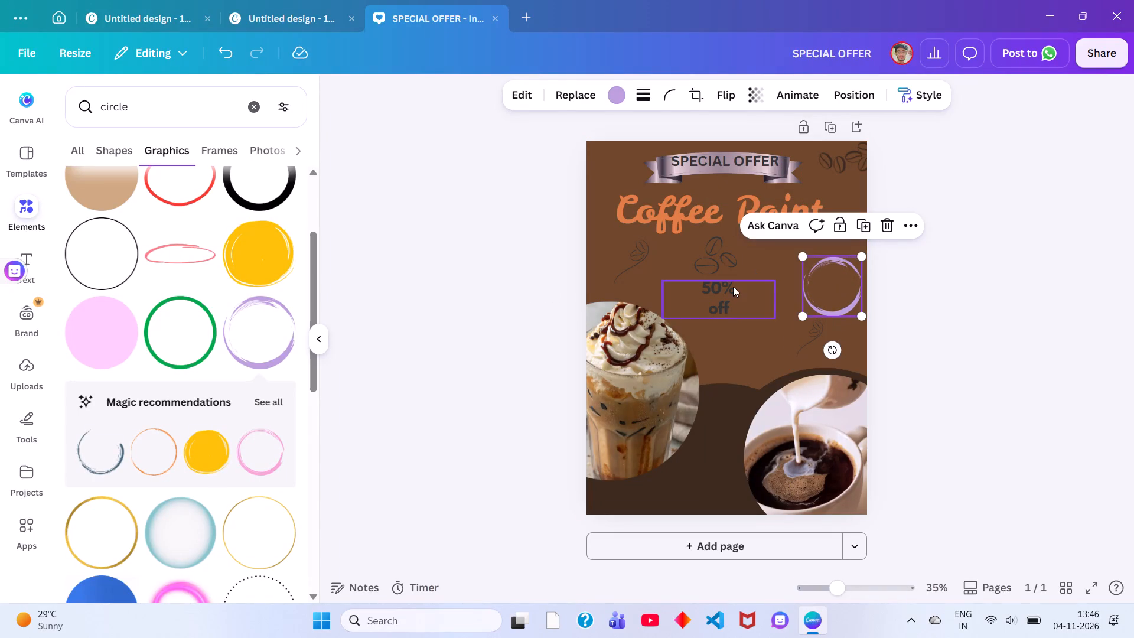
Move the 50% off heading into the purple ring, reduce it to font size 37.9 and center it there.
left_click_drag(726, 291, 839, 278)
left_click_drag(886, 307, 879, 299)
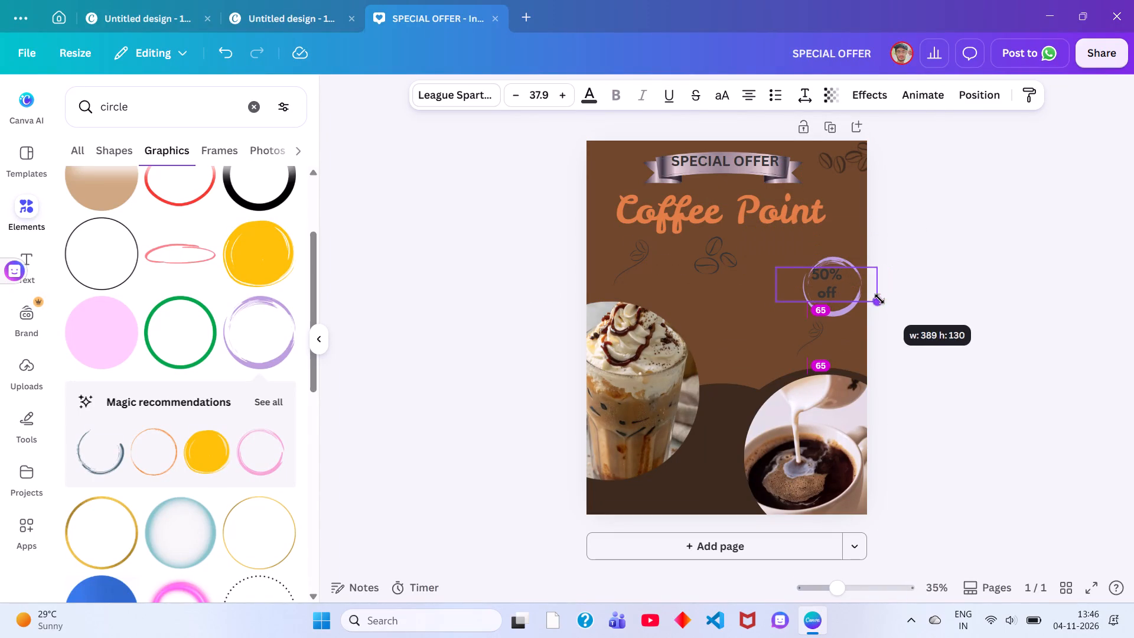
left_click_drag(879, 299, 878, 299)
left_click_drag(848, 284, 855, 288)
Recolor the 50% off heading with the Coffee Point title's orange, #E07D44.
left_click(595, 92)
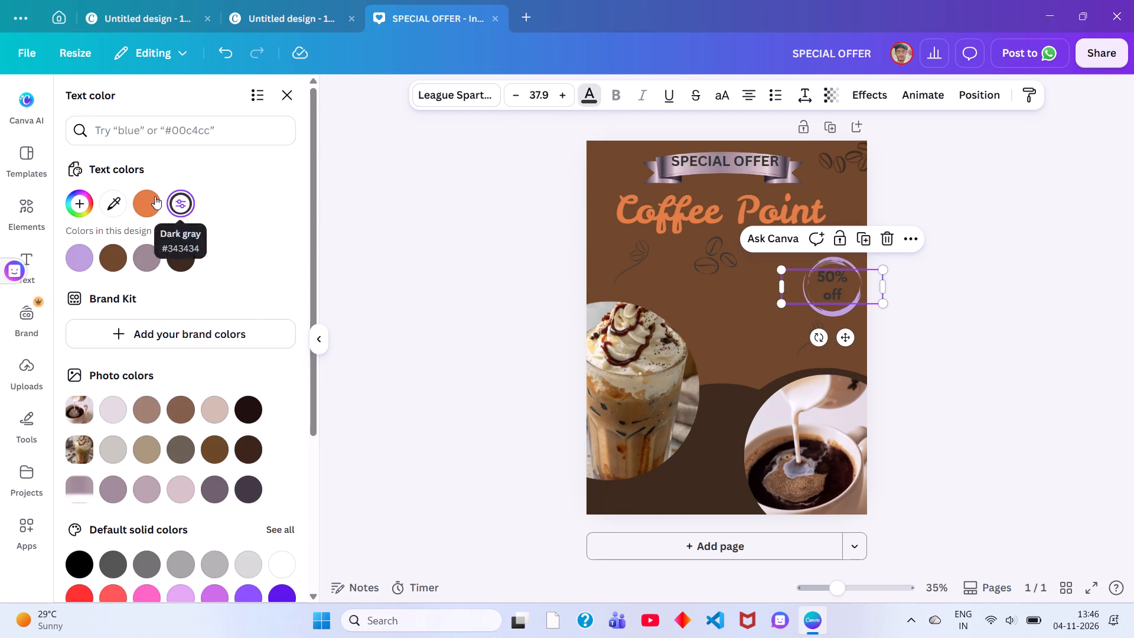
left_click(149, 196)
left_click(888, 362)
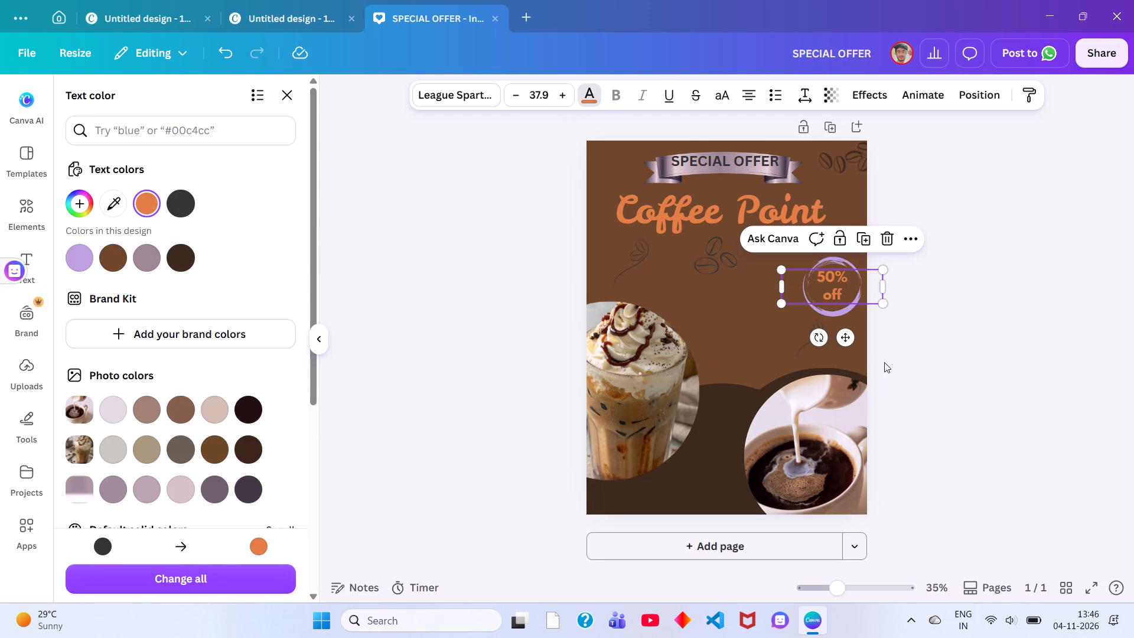
Try several brown and gray tones on the purple ring and settle on the medium brown from the black coffee photo's colors.
left_click(835, 310)
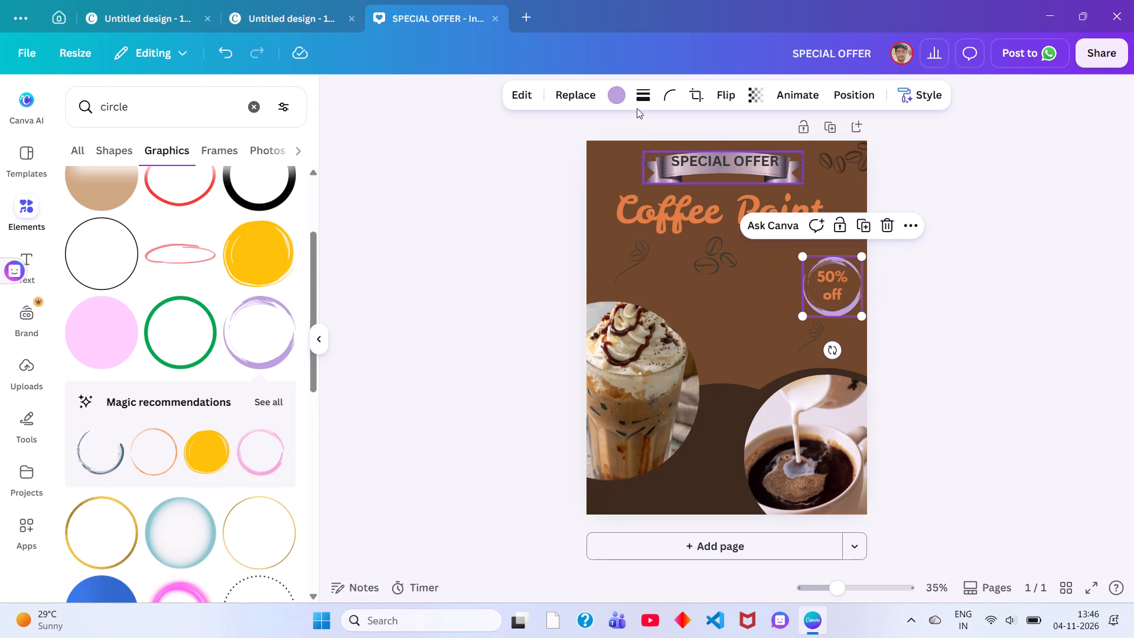
left_click(608, 99)
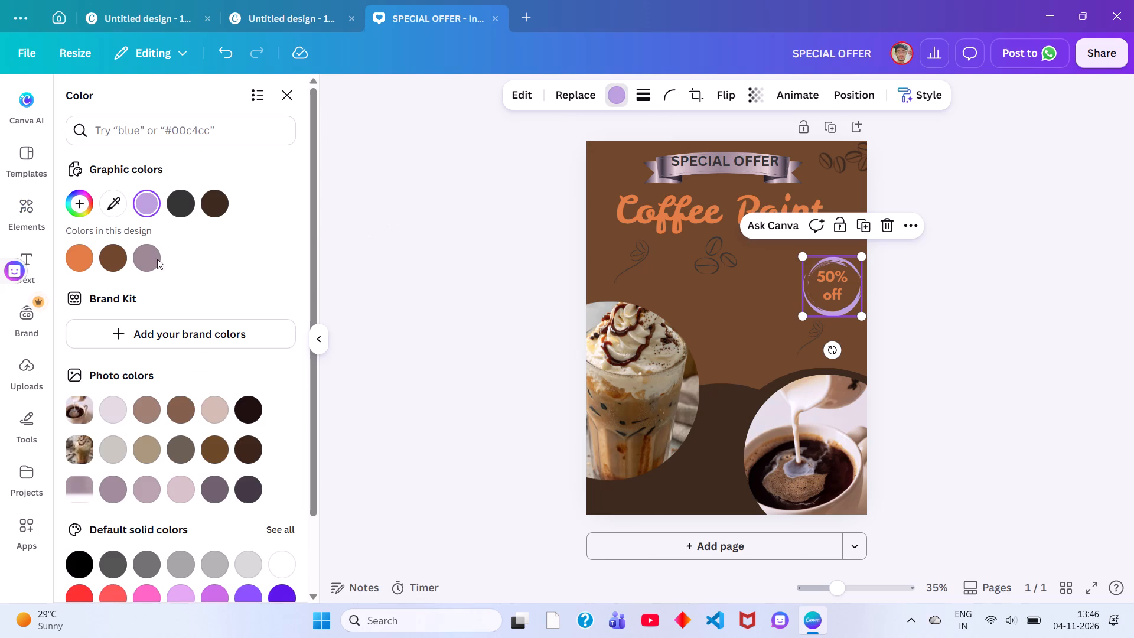
left_click(113, 259)
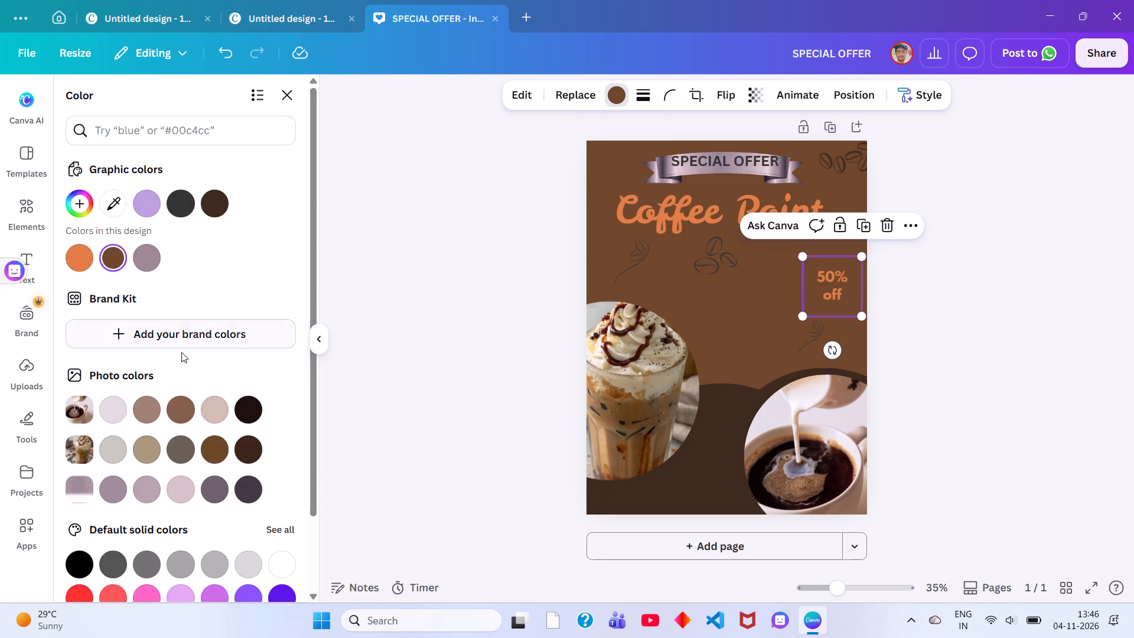
left_click(171, 406)
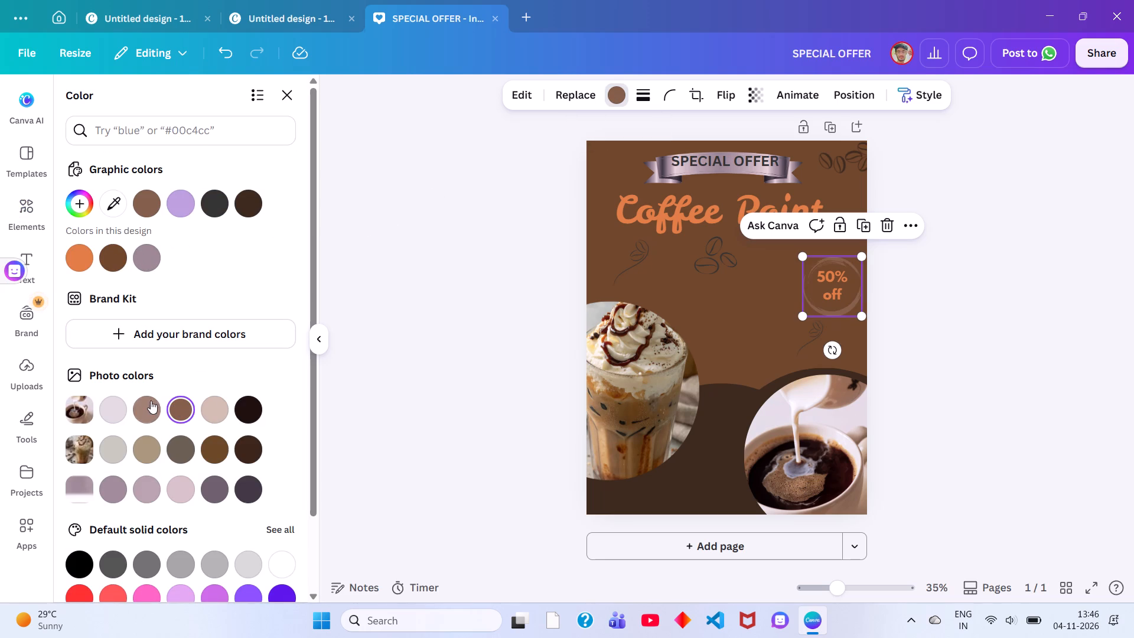
left_click(192, 406)
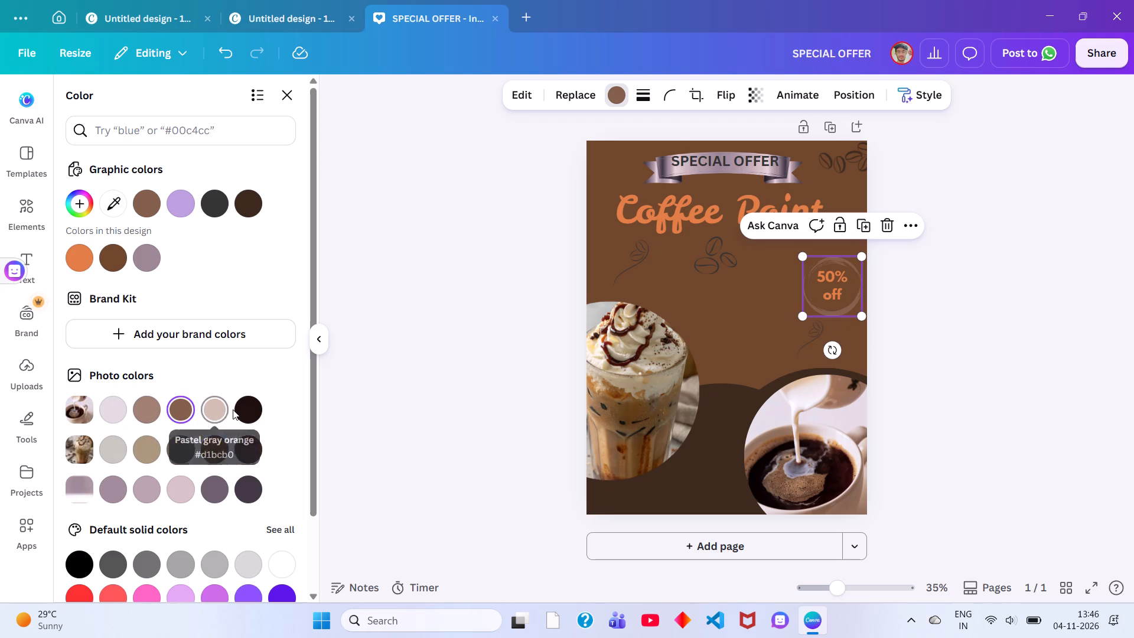
left_click(257, 414)
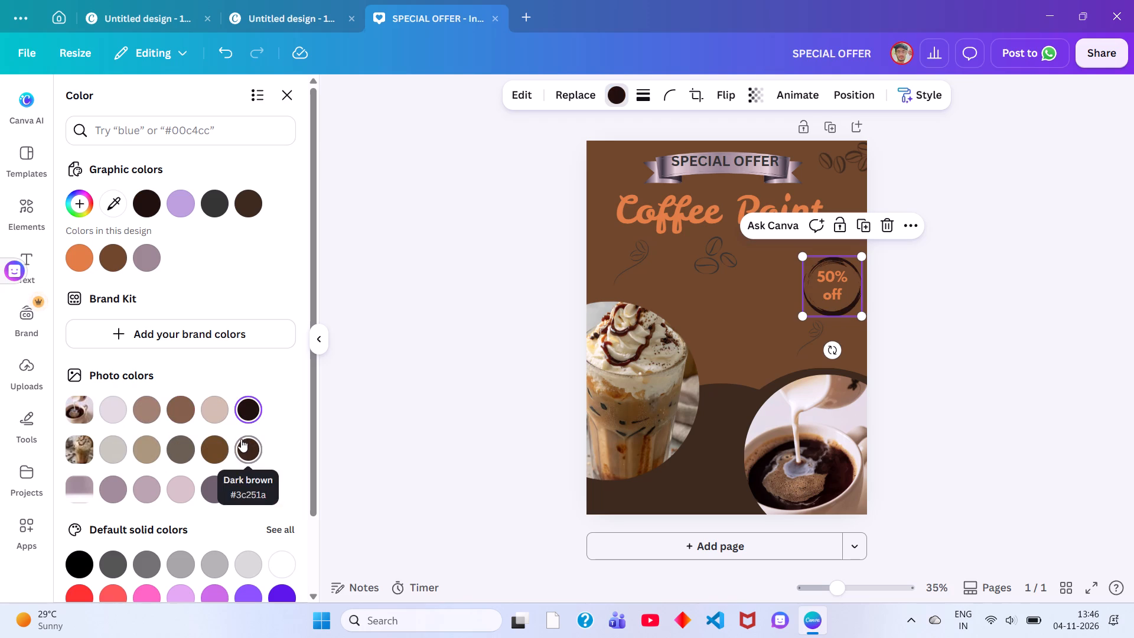
left_click_drag(242, 438, 233, 442)
left_click(216, 442)
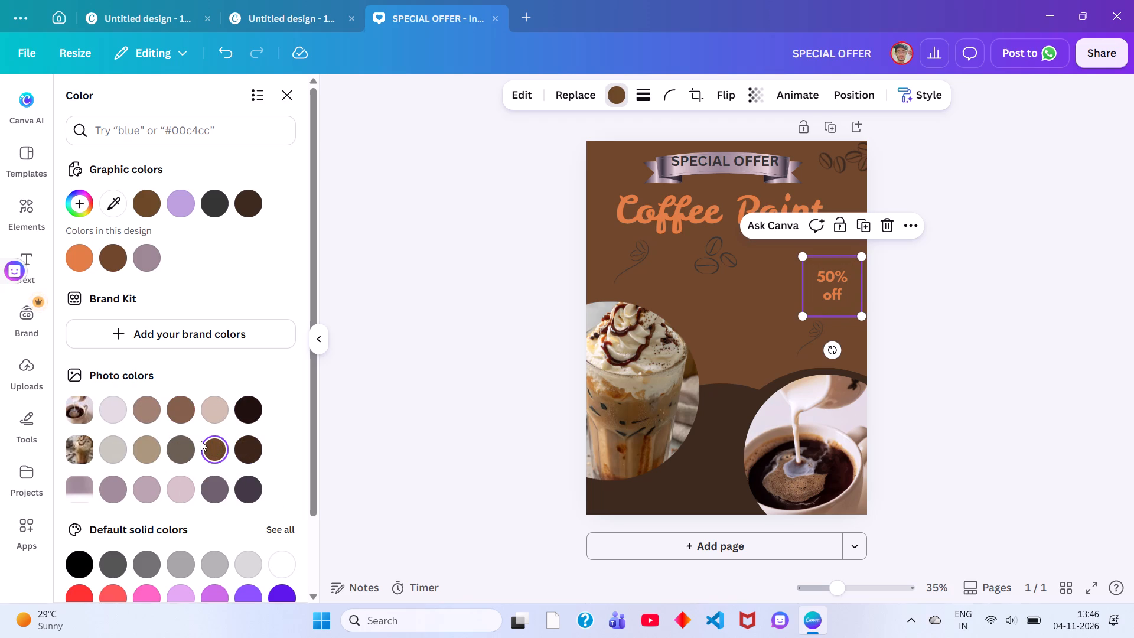
left_click(183, 443)
left_click(154, 447)
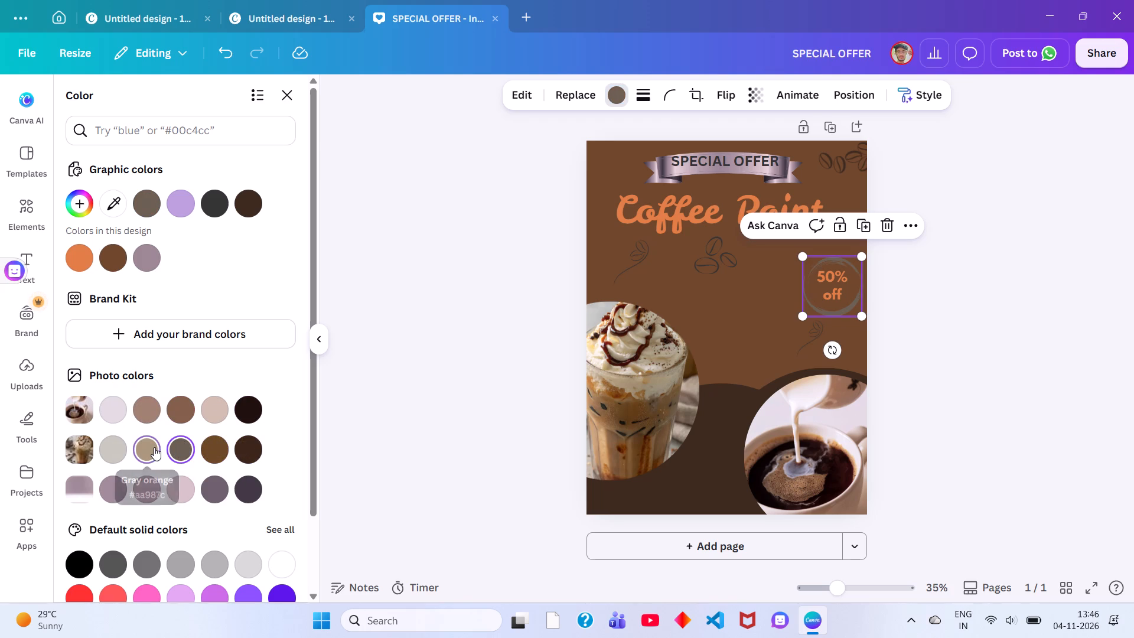
left_click(149, 406)
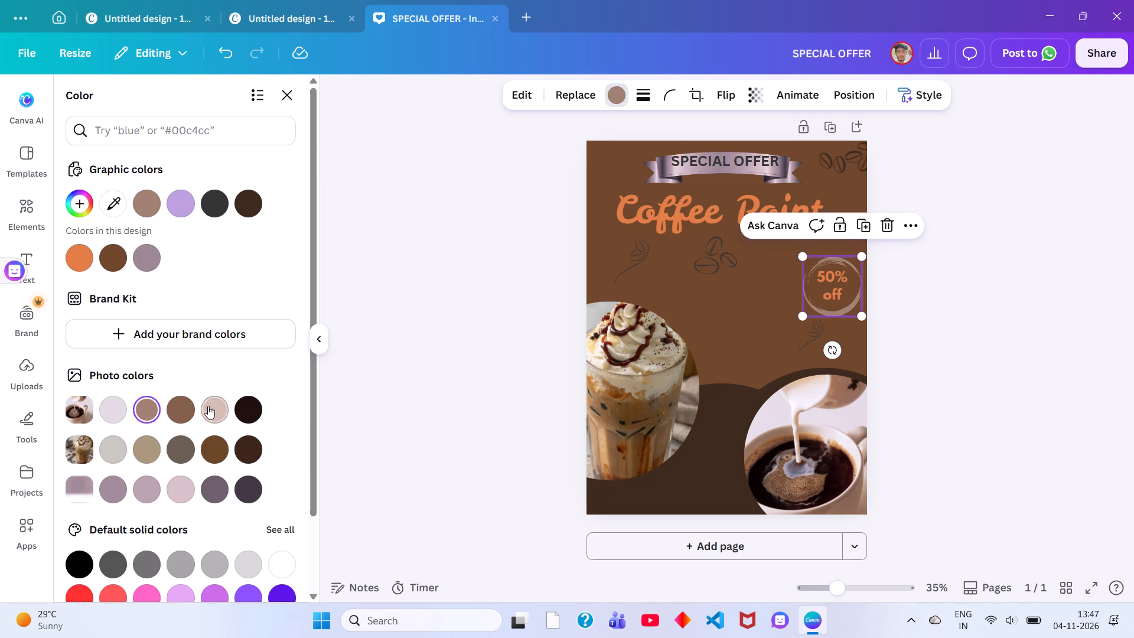
left_click(151, 406)
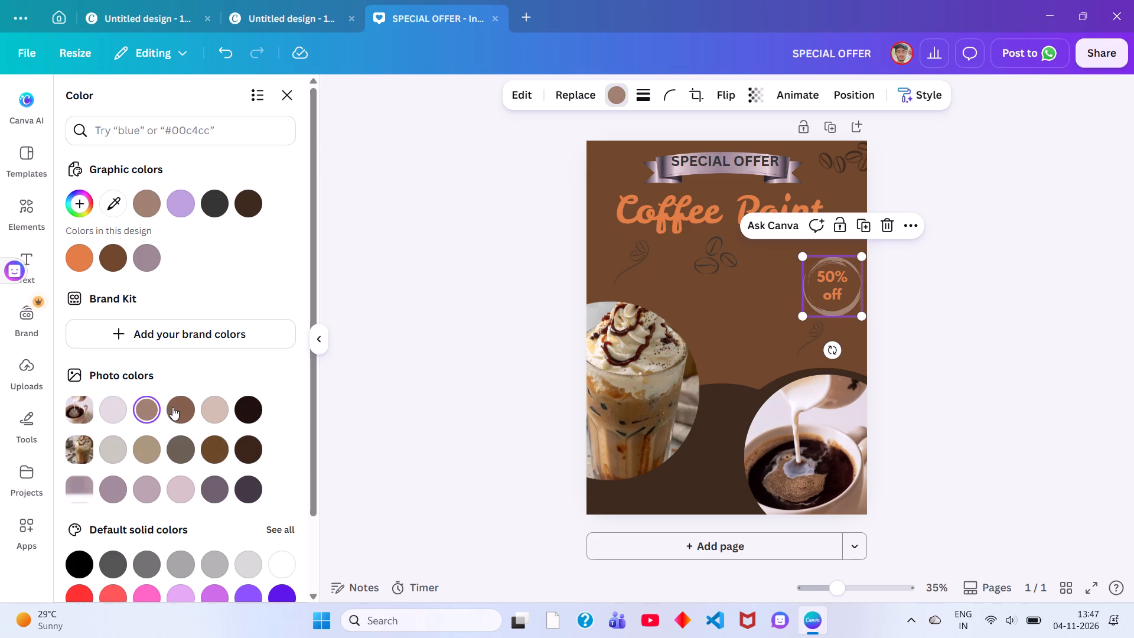
left_click(172, 407)
left_click(348, 408)
left_click(350, 407)
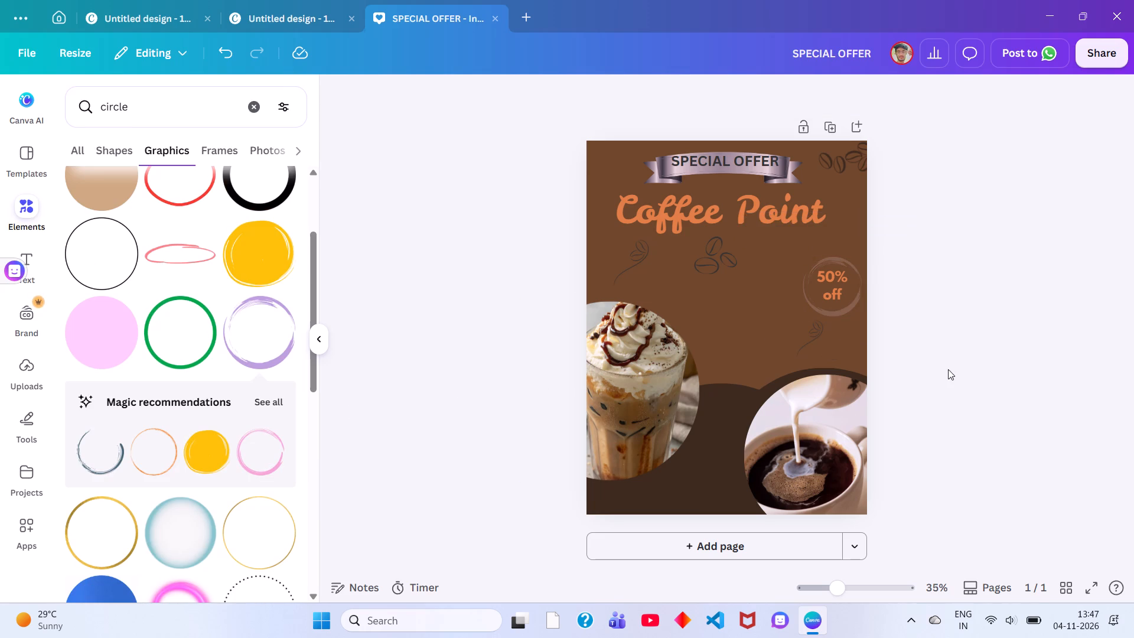
Adjust the 50% off heading's text color to a custom muted orange-brown, #BC744B.
left_click(828, 287)
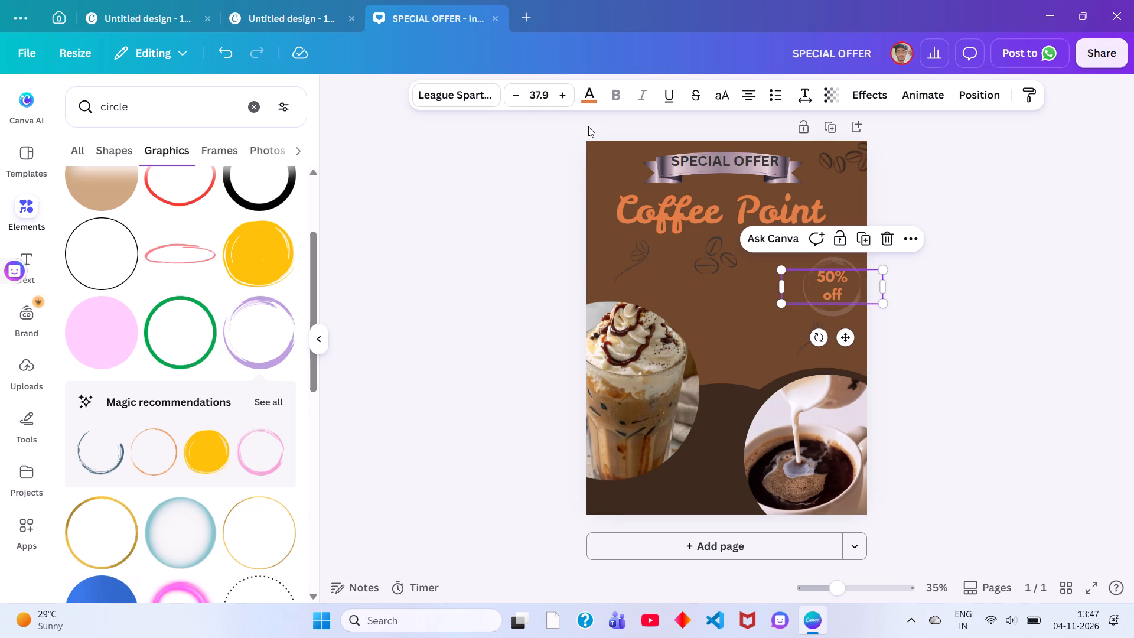
left_click(592, 93)
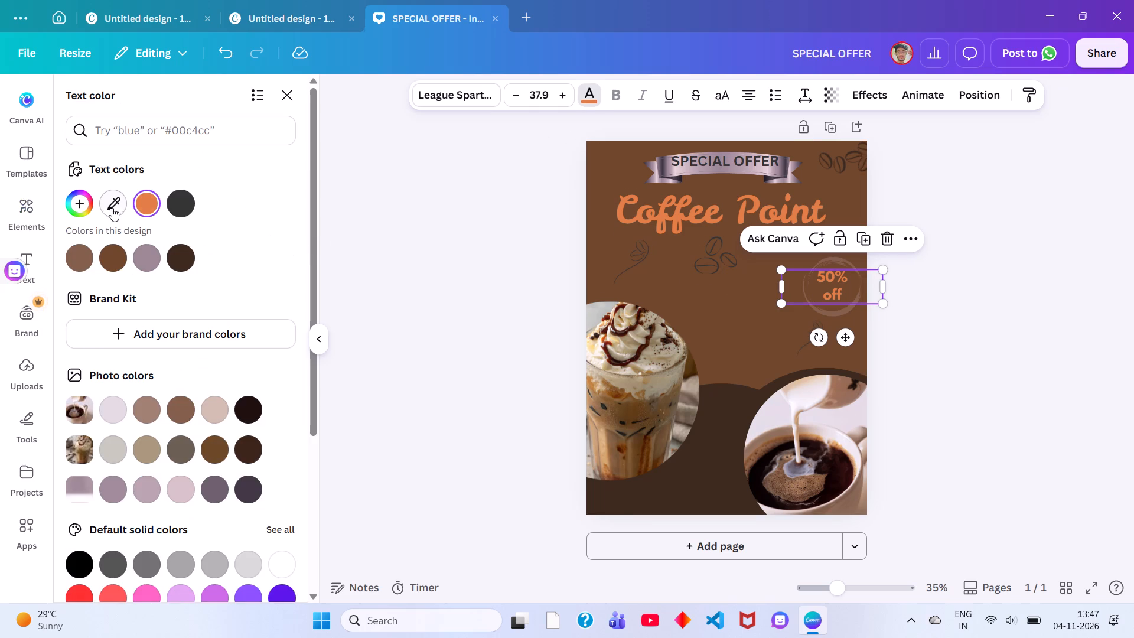
left_click(87, 200)
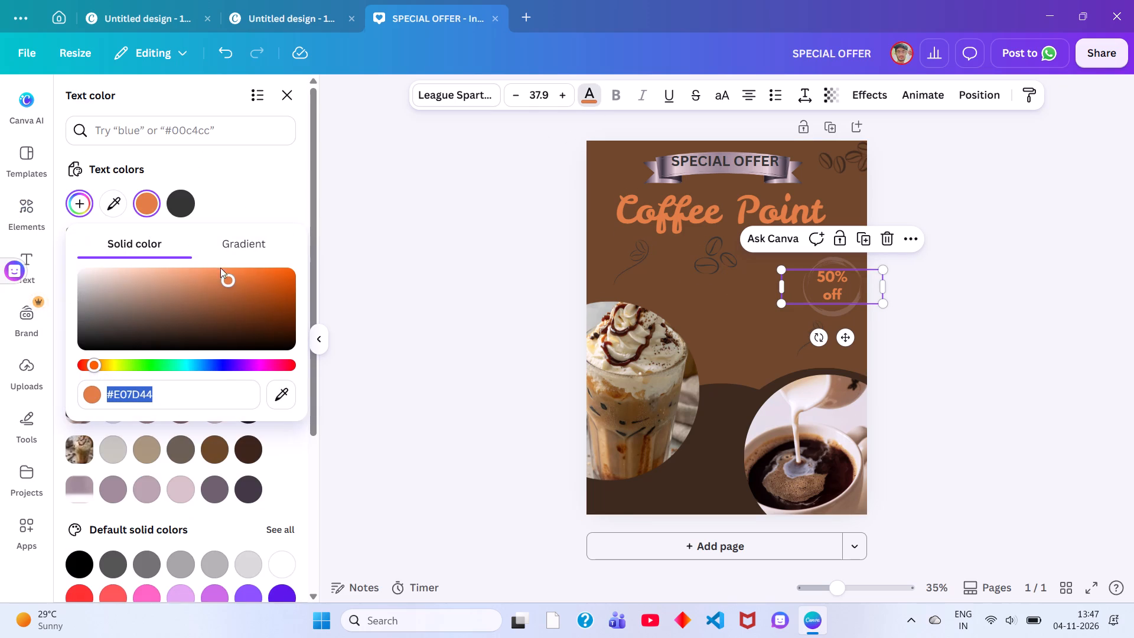
left_click_drag(227, 280, 217, 293)
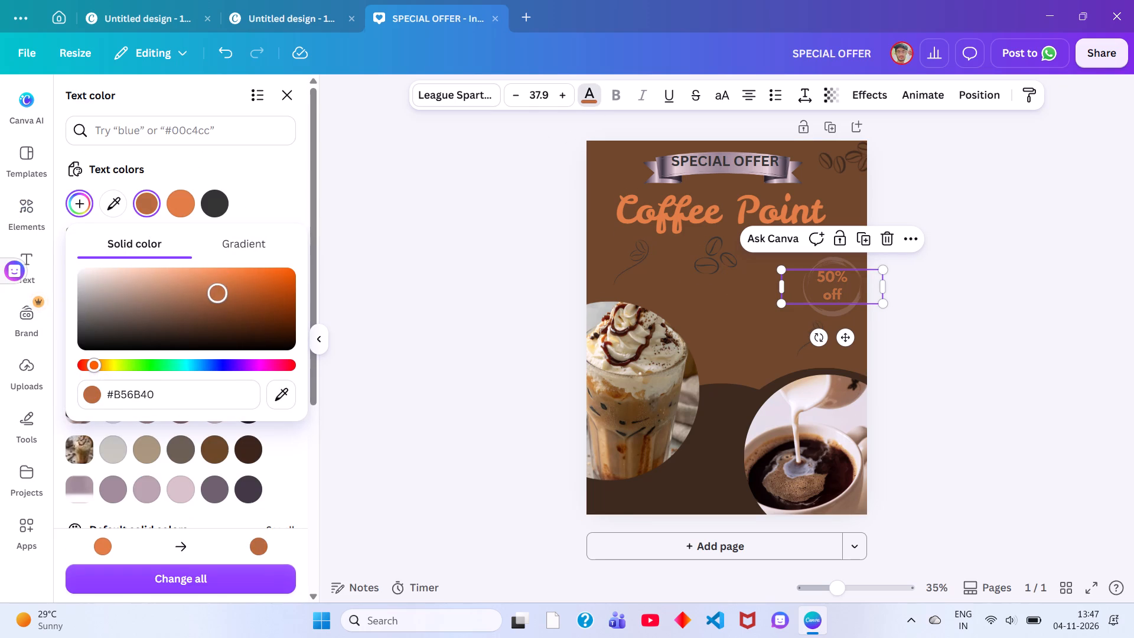
left_click_drag(217, 293, 215, 305)
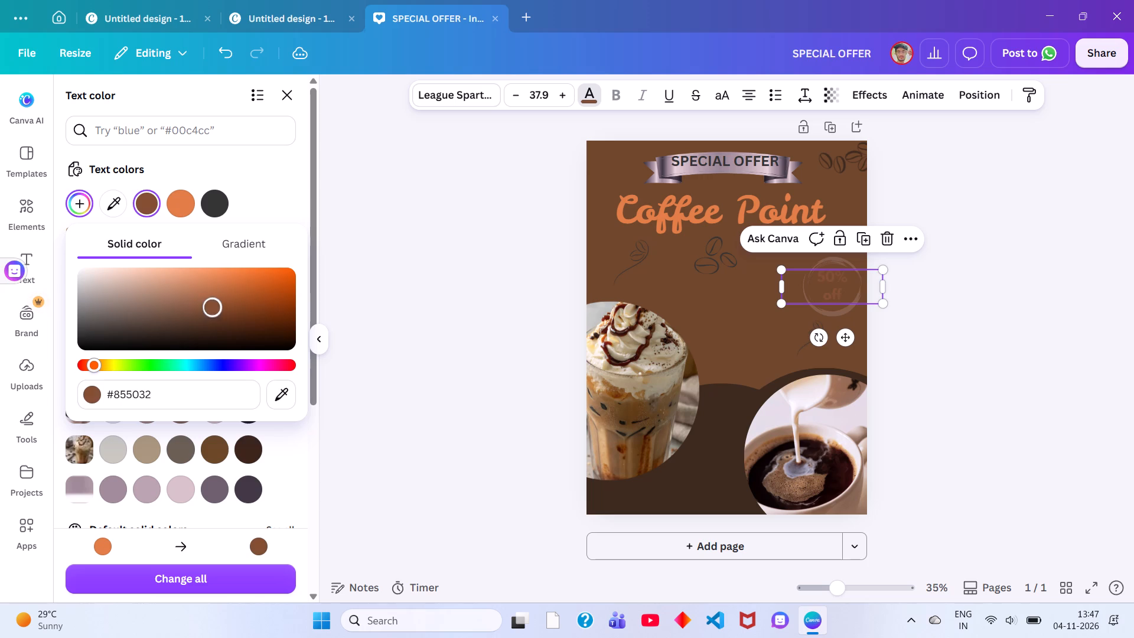
left_click_drag(215, 305, 217, 275)
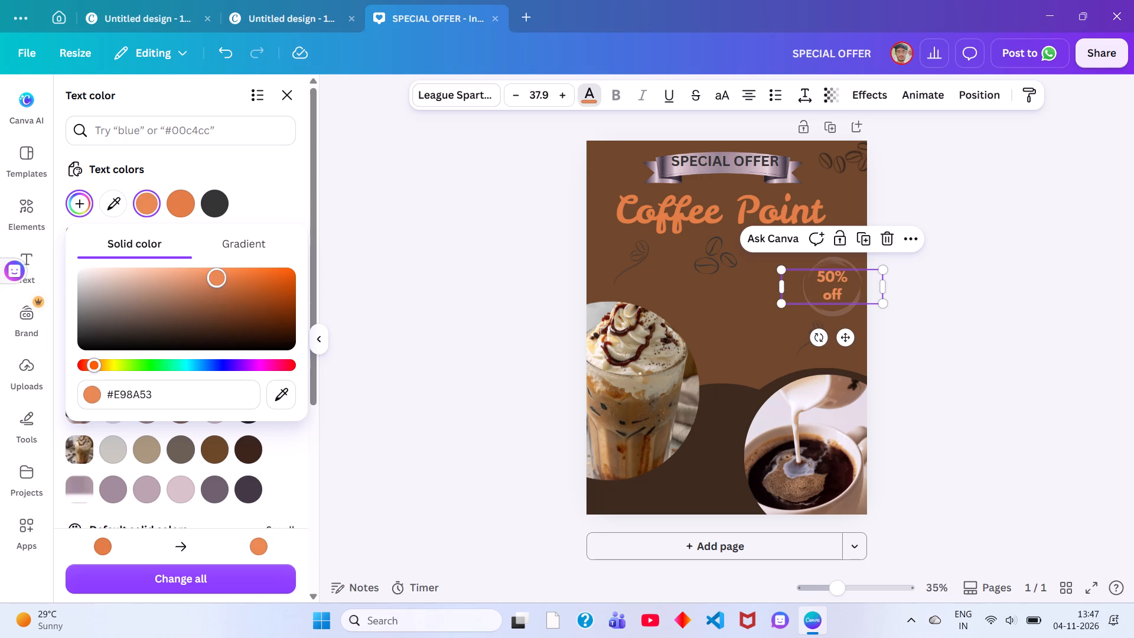
left_click_drag(217, 275, 209, 290)
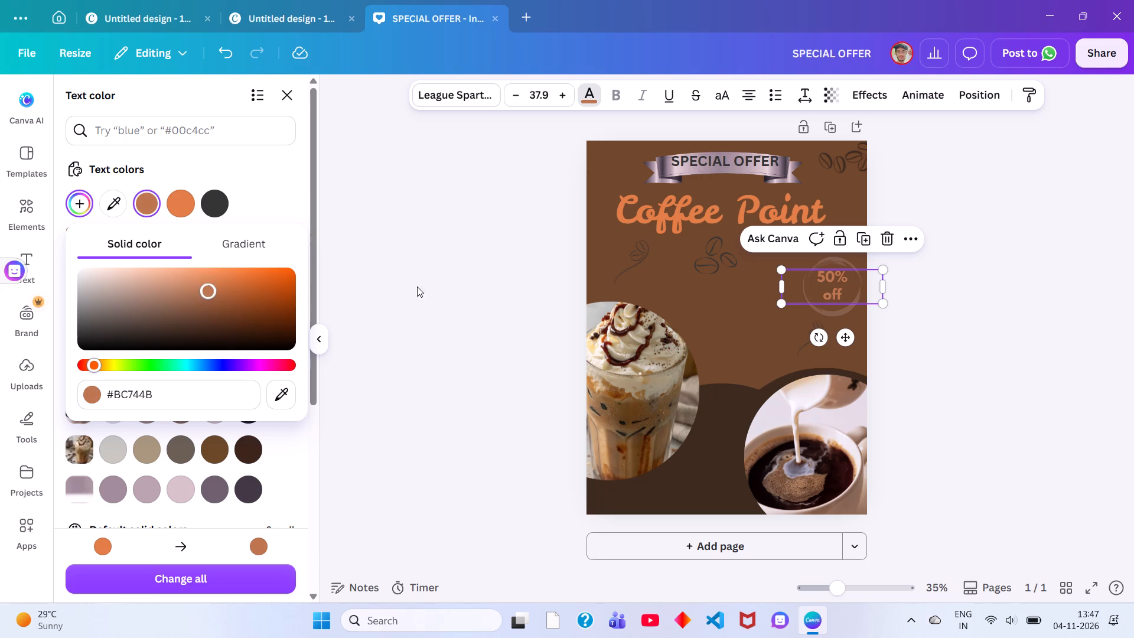
left_click(434, 287)
left_click(435, 287)
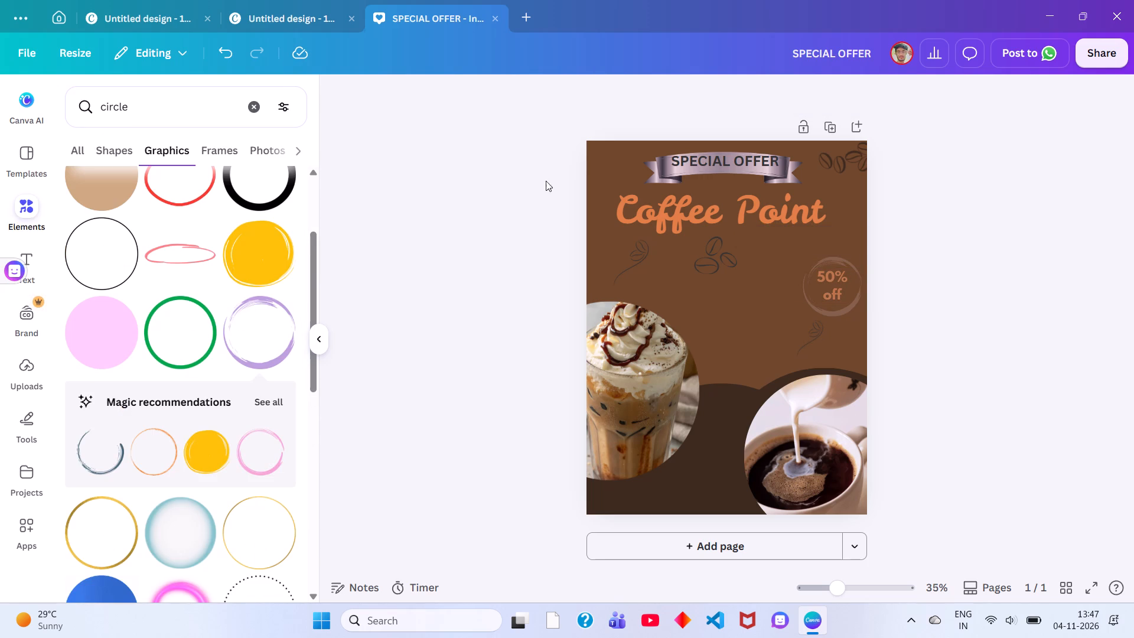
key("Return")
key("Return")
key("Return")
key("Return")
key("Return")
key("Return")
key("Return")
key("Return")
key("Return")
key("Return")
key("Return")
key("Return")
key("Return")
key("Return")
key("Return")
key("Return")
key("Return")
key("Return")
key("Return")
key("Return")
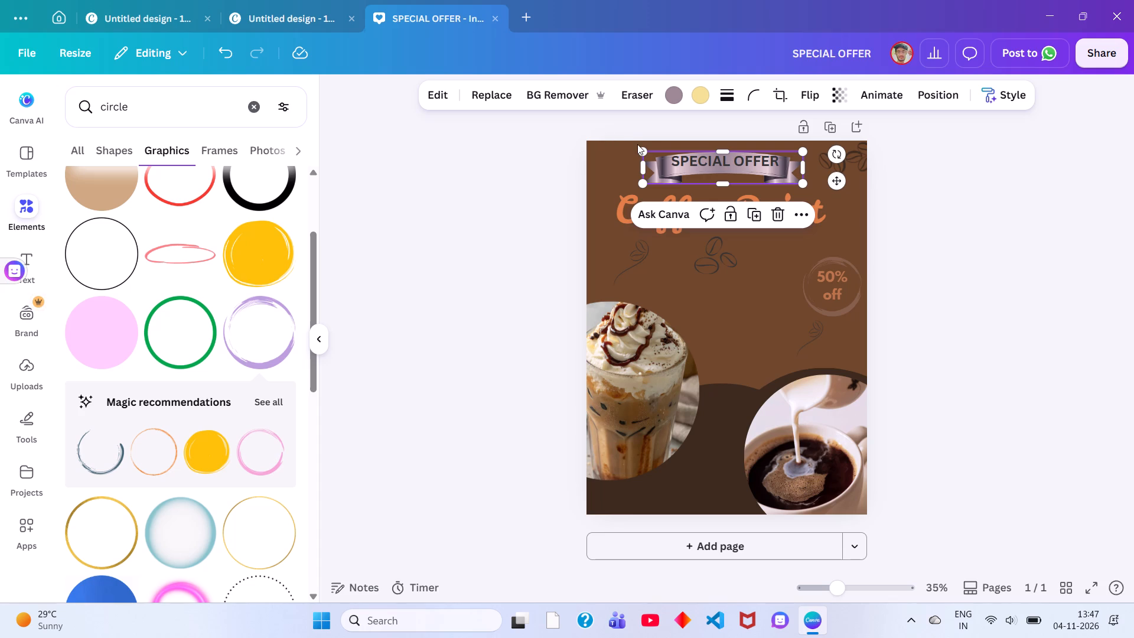
Change the font of the SPECIAL OFFER banner text to Montserrat.
left_click(723, 162)
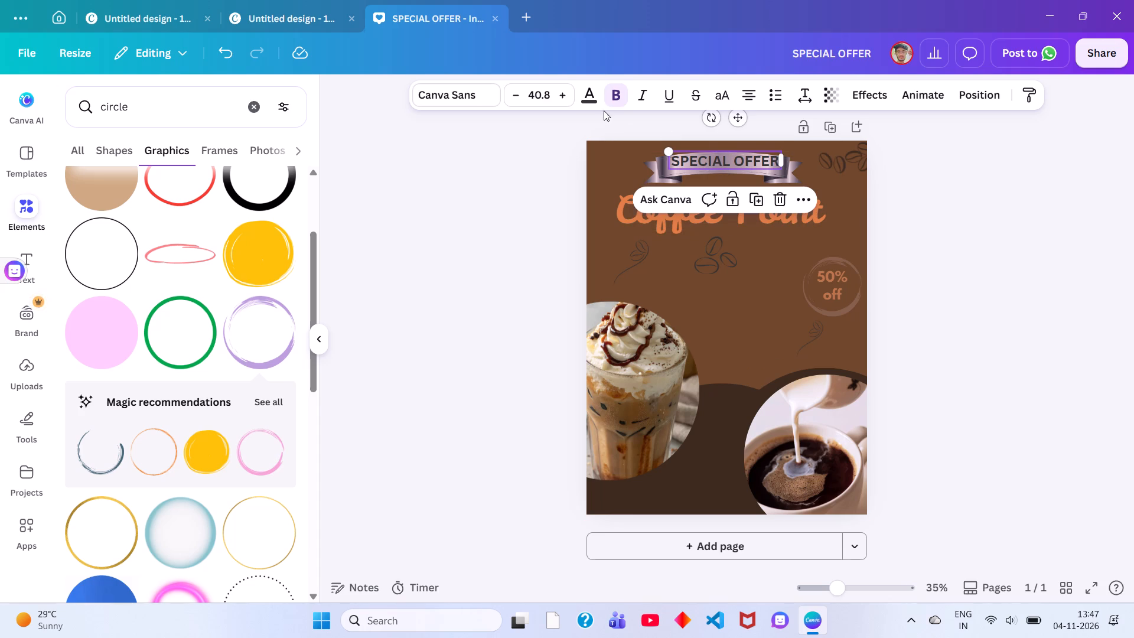
left_click(471, 90)
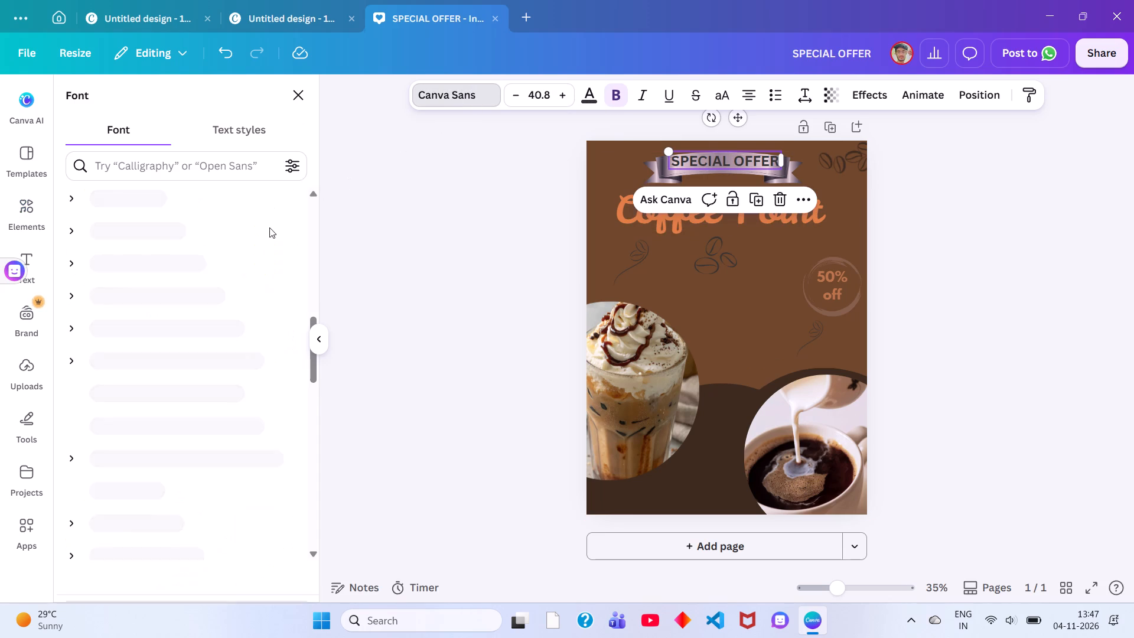
left_click(188, 267)
left_click(180, 294)
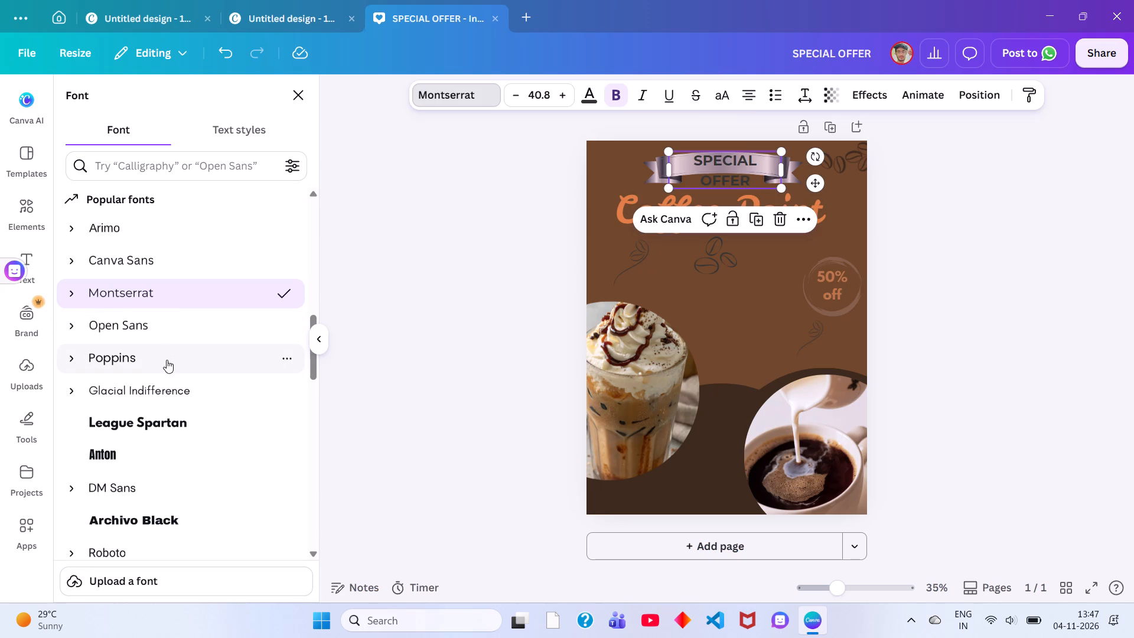
Try League Spartan, Anton, Archivo Black and other fonts on the SPECIAL OFFER banner text and settle on Gagalin.
left_click(158, 424)
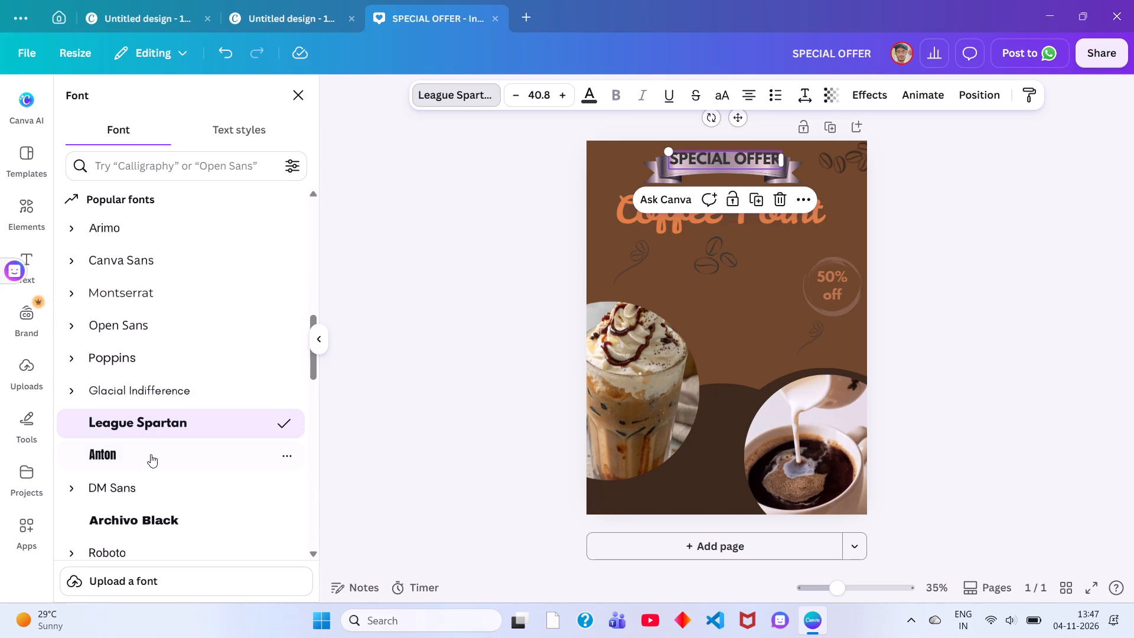
left_click(150, 455)
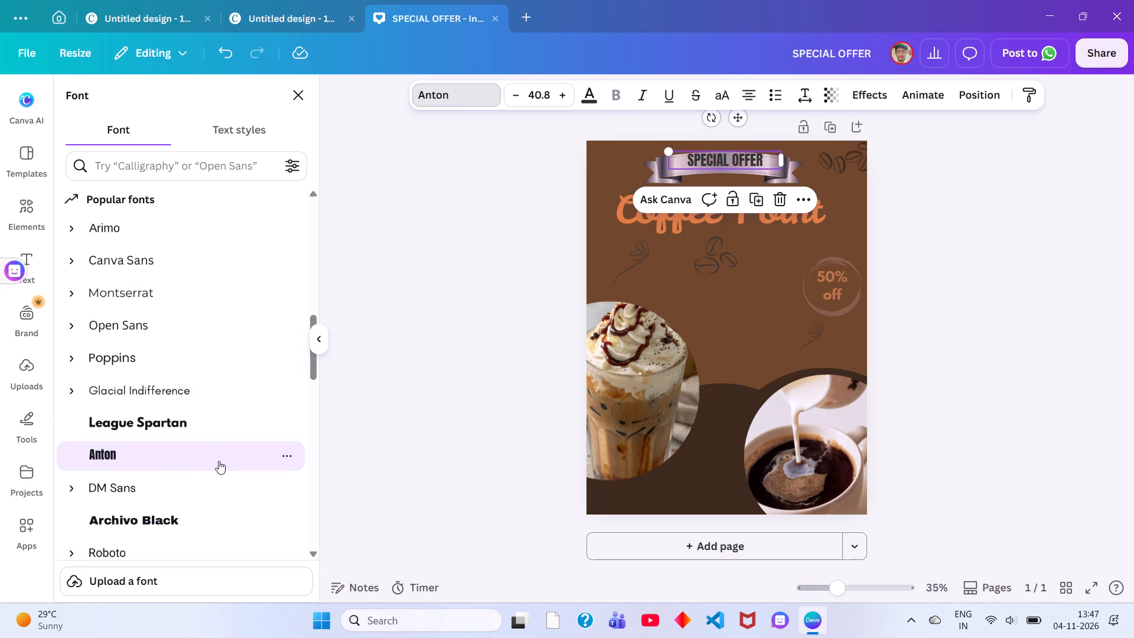
left_click(186, 514)
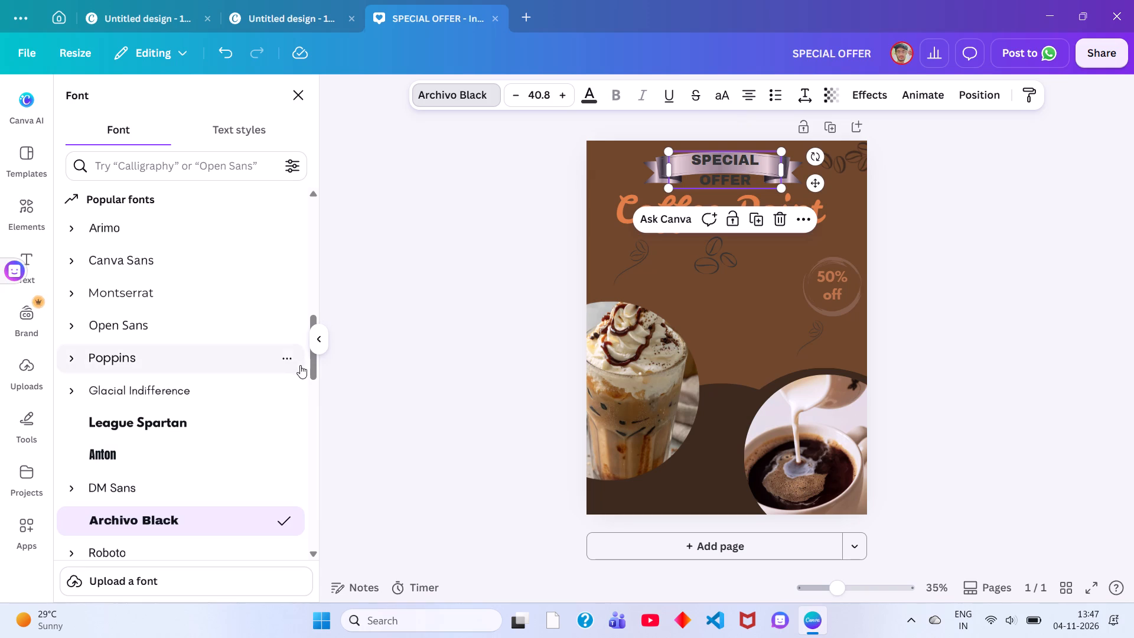
left_click_drag(316, 361, 318, 422)
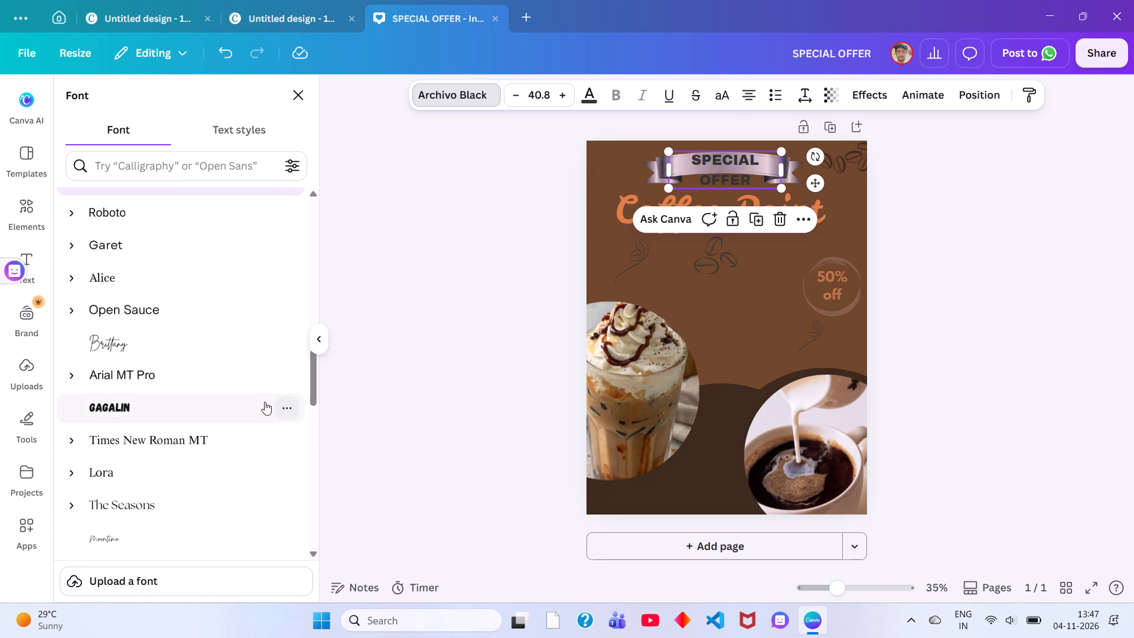
left_click(257, 402)
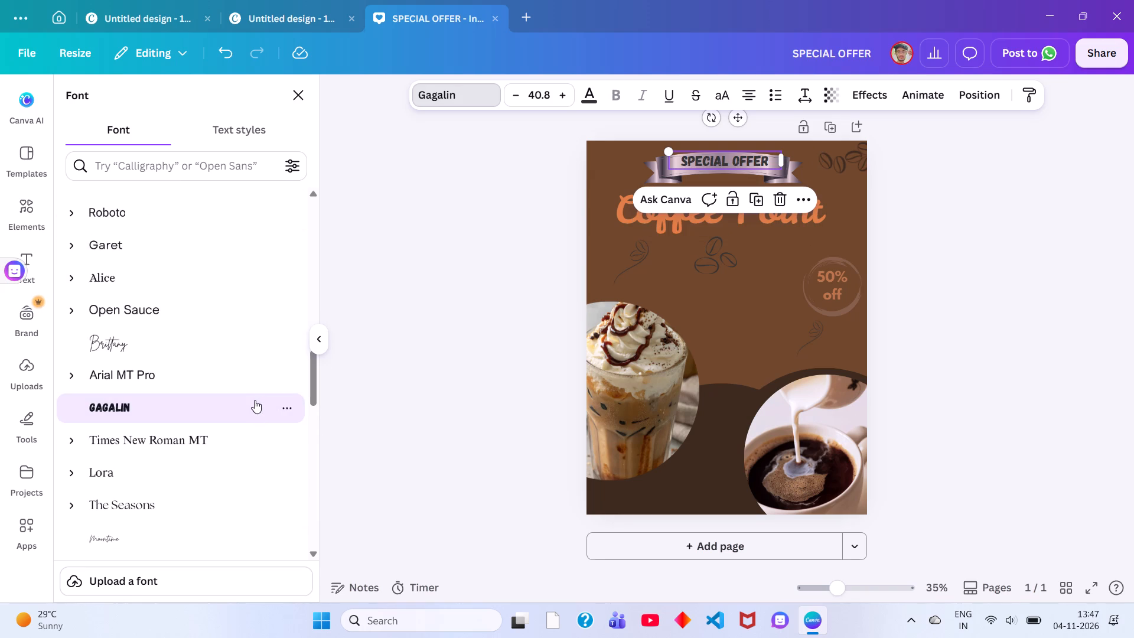
left_click(255, 339)
left_click(242, 363)
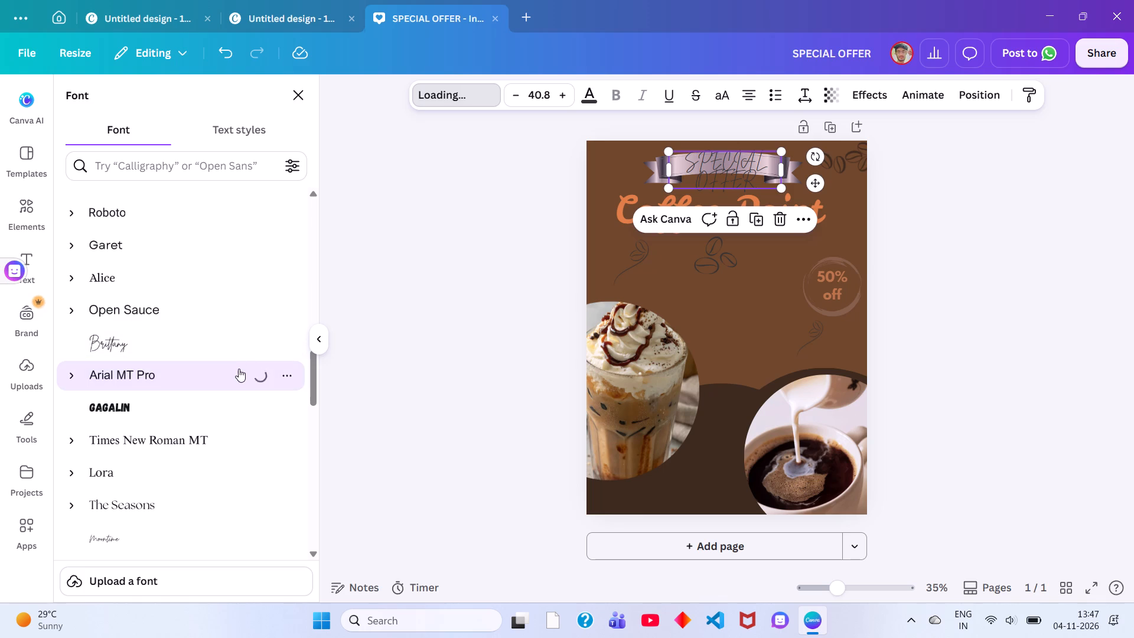
left_click(217, 427)
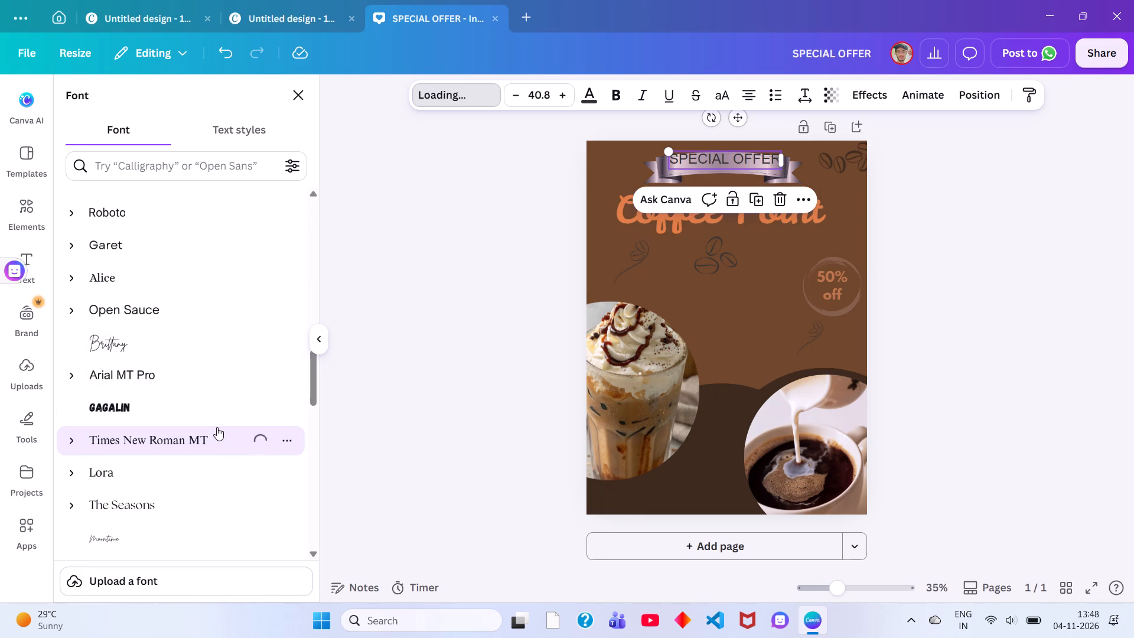
left_click_drag(192, 533, 193, 535)
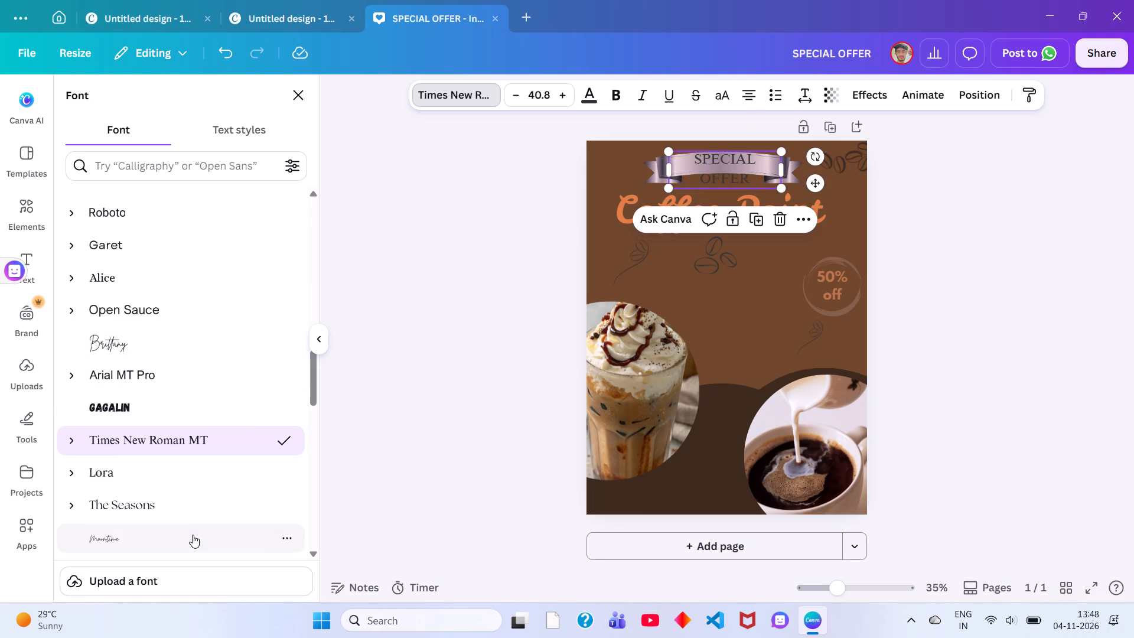
left_click_drag(193, 535, 193, 526)
left_click(207, 405)
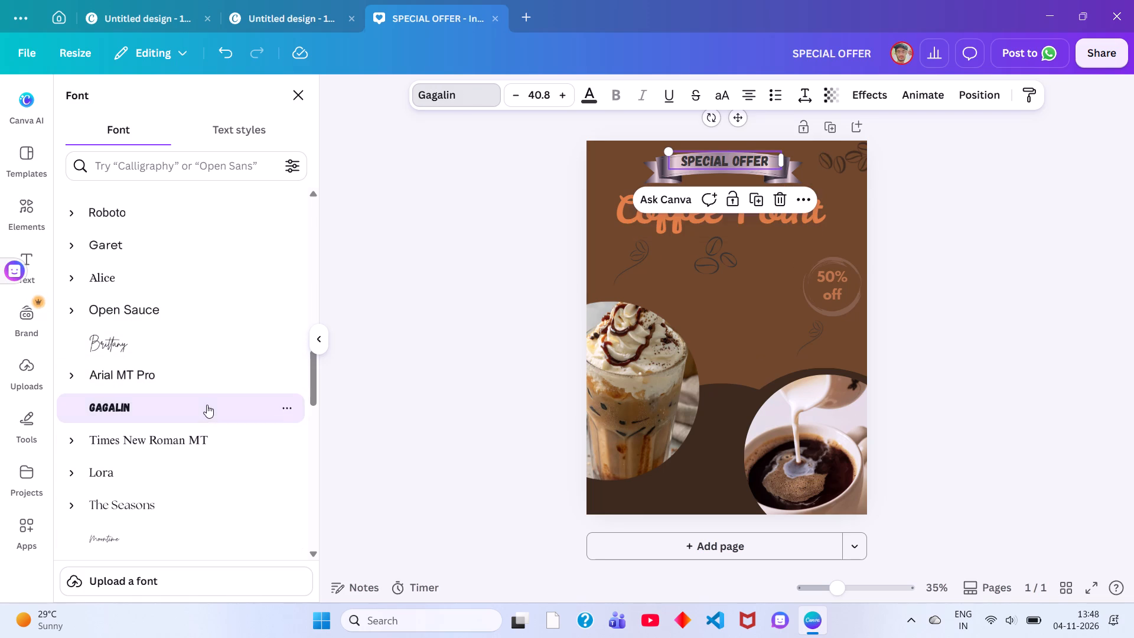
left_click(434, 390)
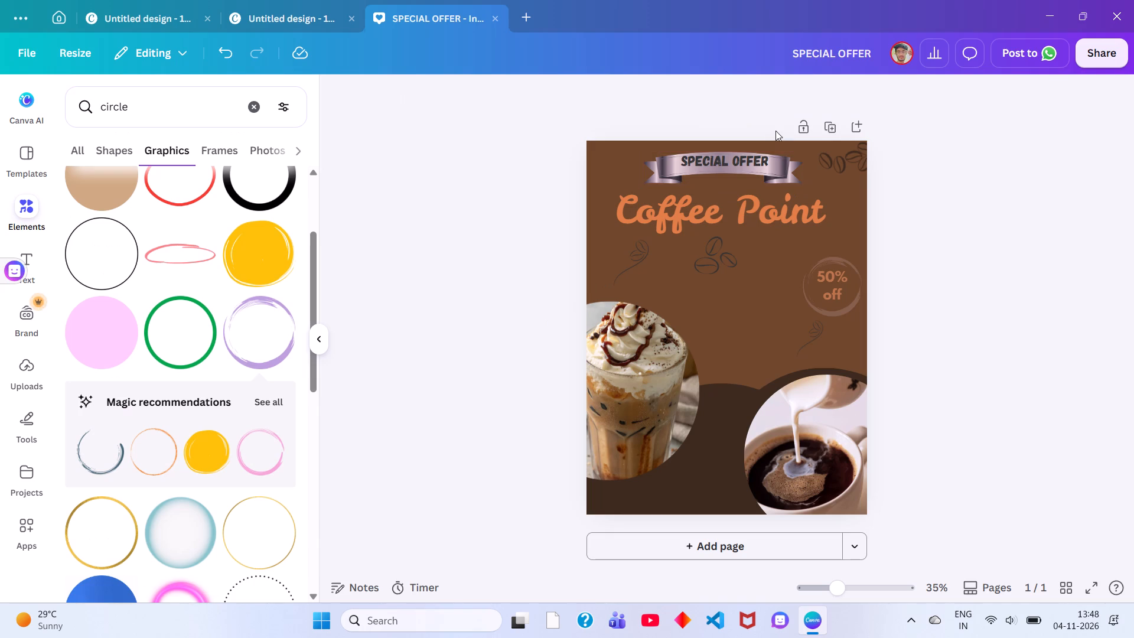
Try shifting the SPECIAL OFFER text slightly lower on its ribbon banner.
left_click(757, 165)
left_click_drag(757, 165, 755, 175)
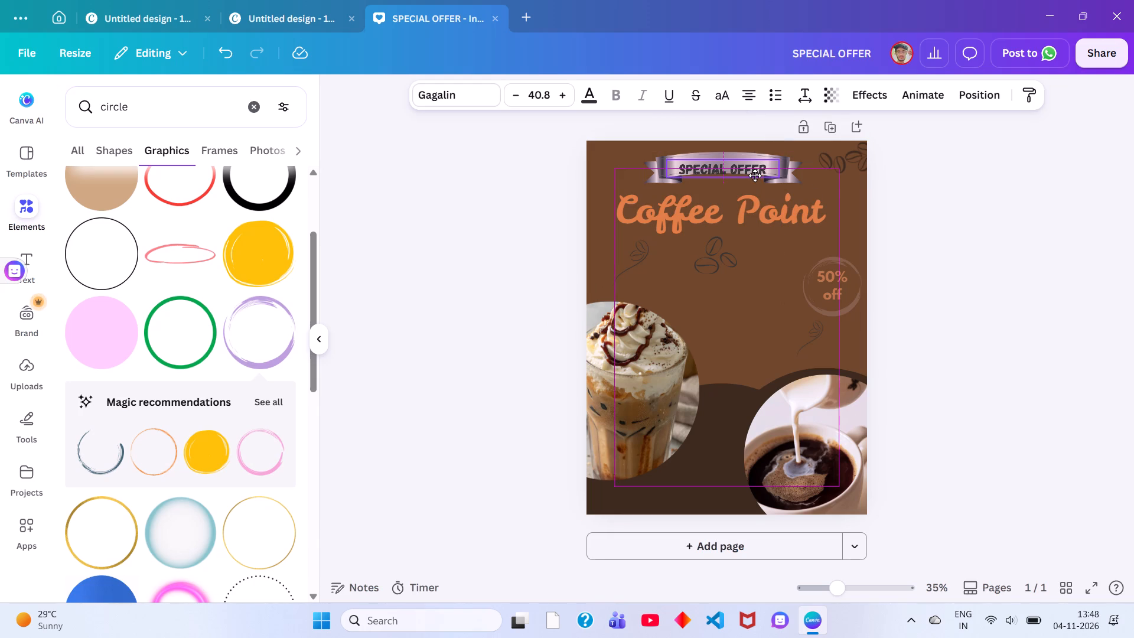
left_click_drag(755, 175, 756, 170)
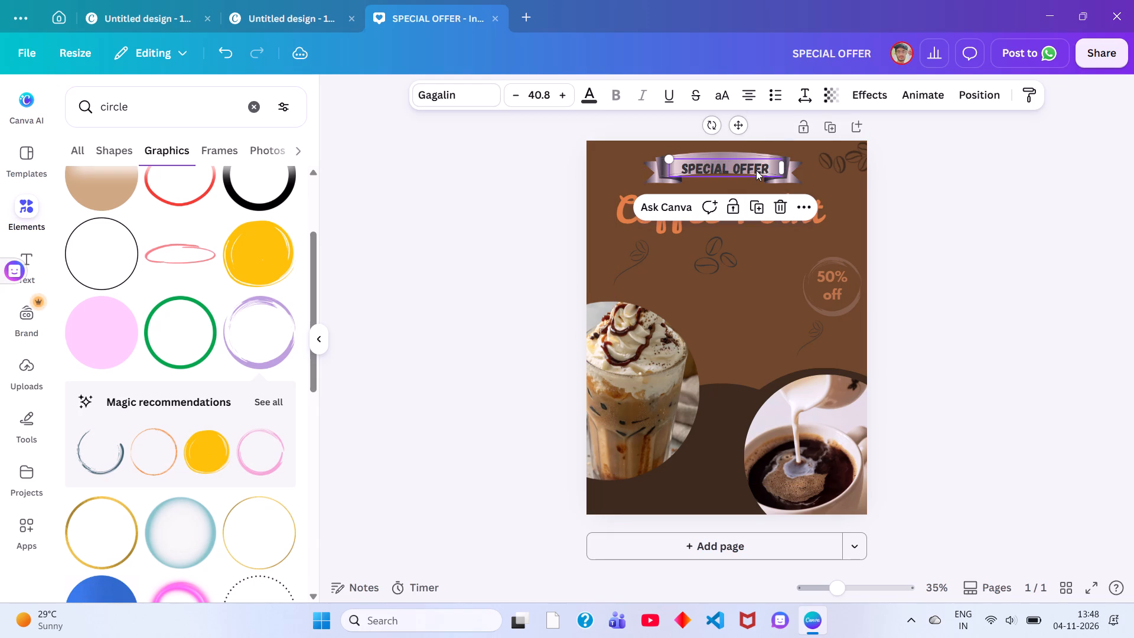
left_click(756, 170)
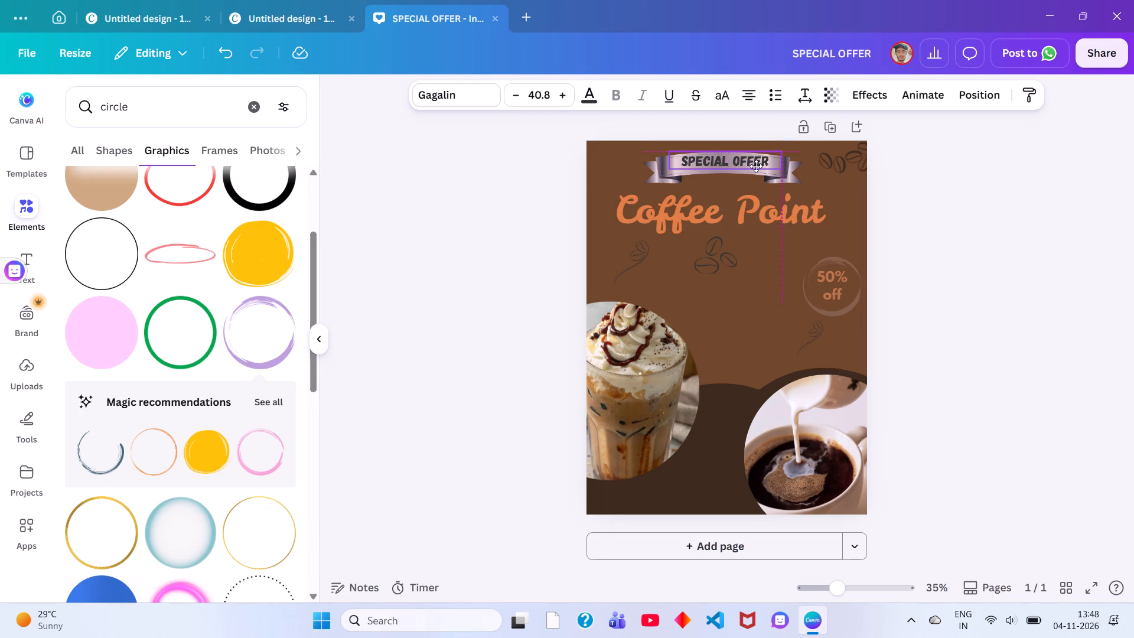
Widen the SPECIAL OFFER text box slightly and increase its font size to 45.8.
left_click_drag(781, 162, 784, 163)
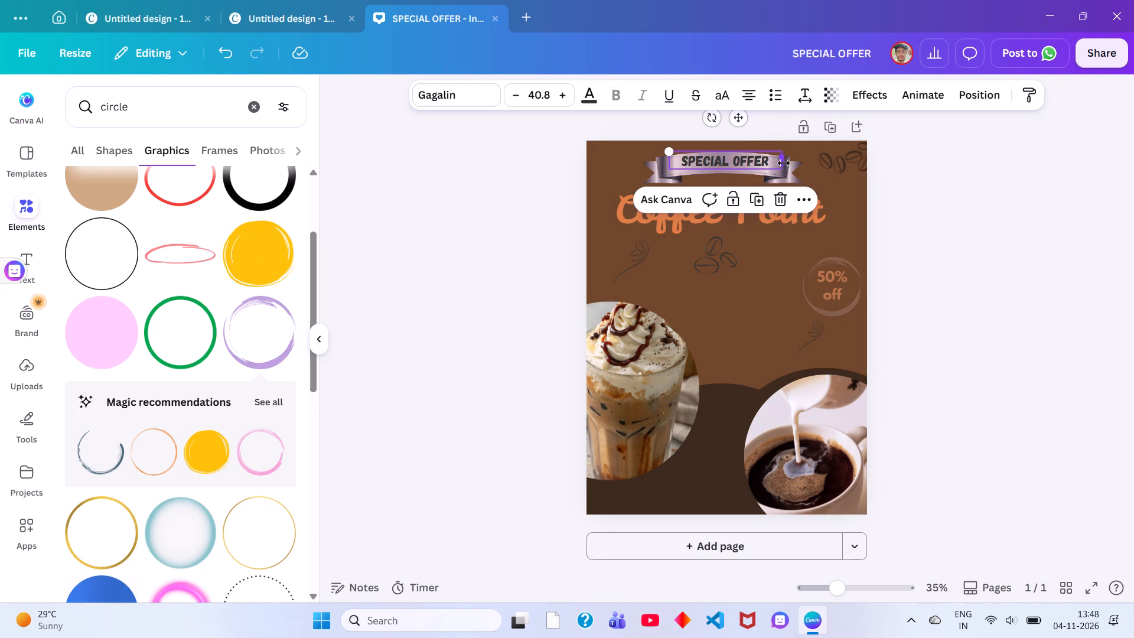
left_click_drag(784, 163, 787, 172)
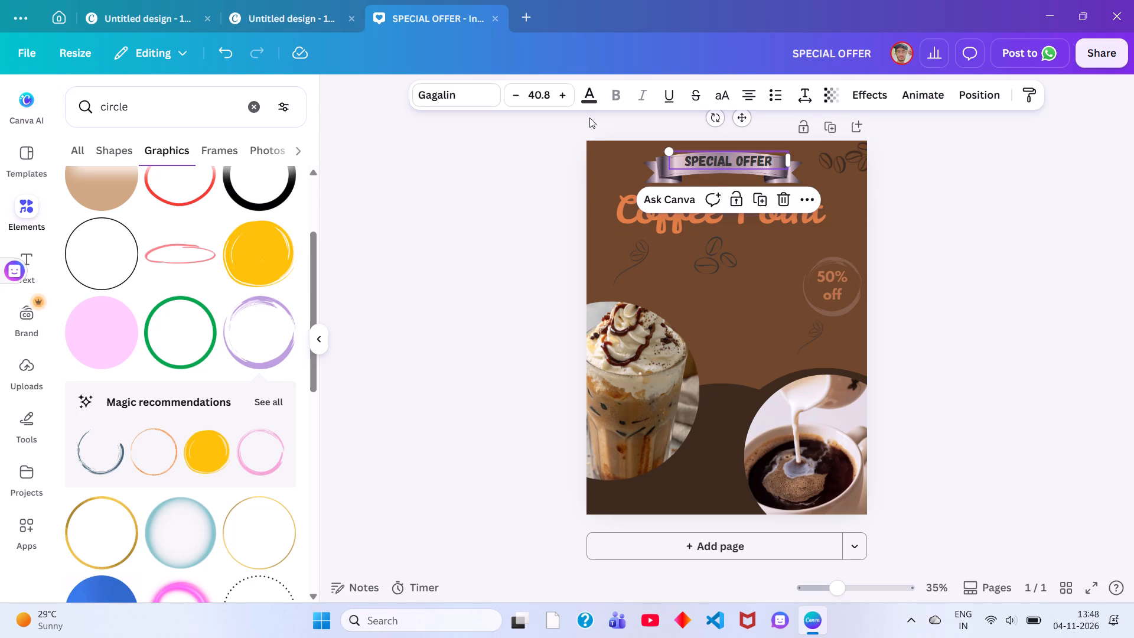
triple_click(569, 96)
left_click(568, 96)
left_click(568, 96)
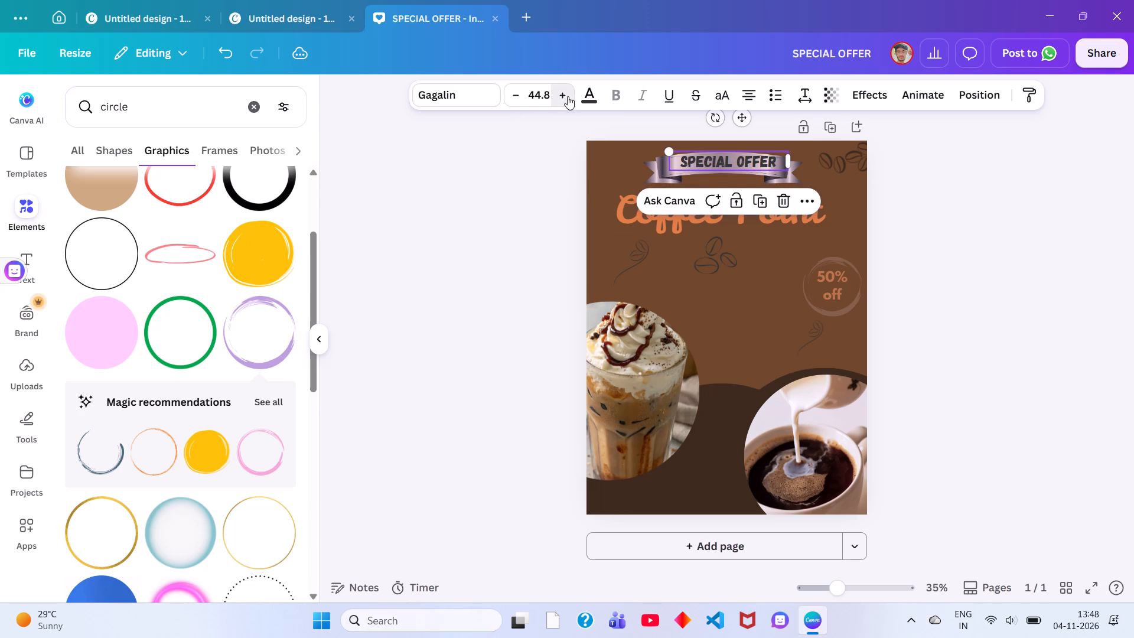
left_click(532, 178)
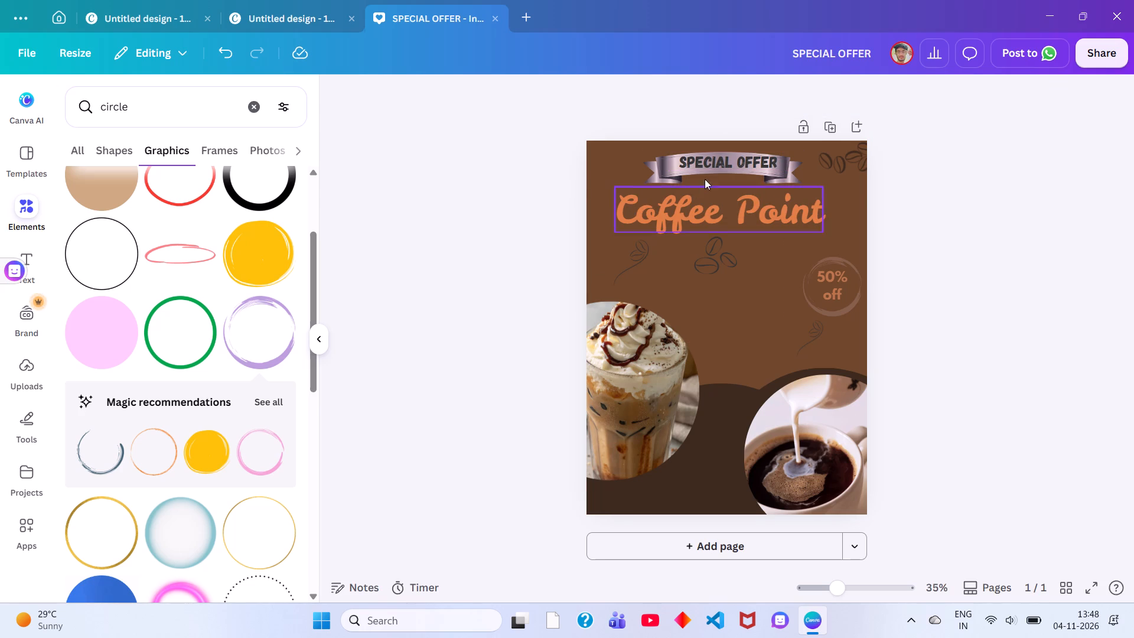
Shift the SPECIAL OFFER text slightly left so it sits centered on the ribbon banner.
left_click_drag(715, 164, 715, 164)
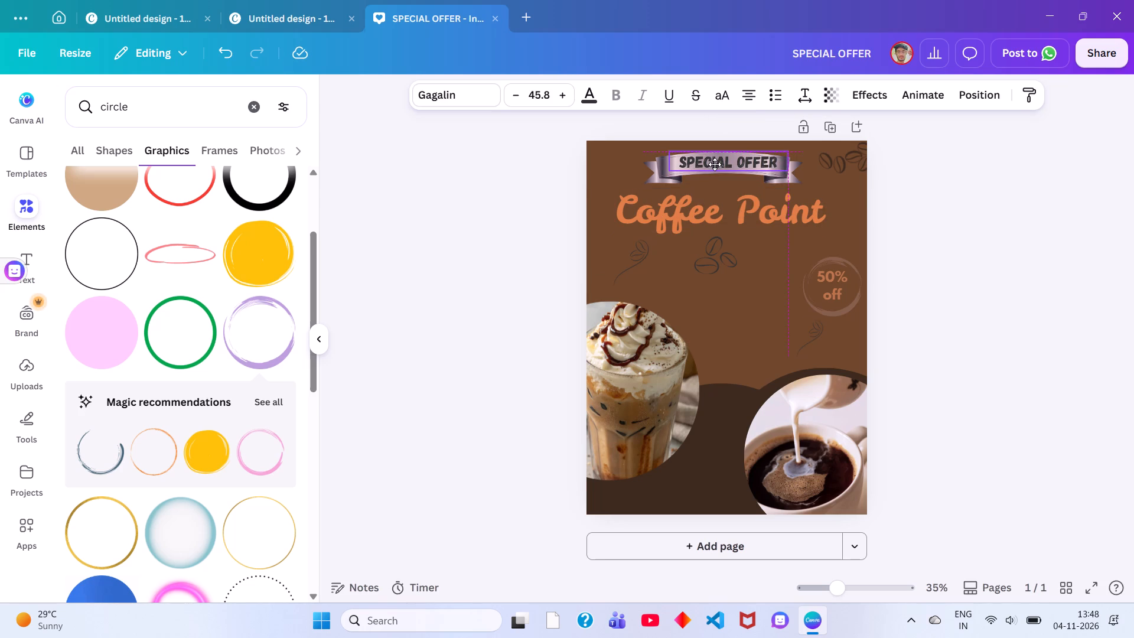
left_click_drag(715, 164, 708, 164)
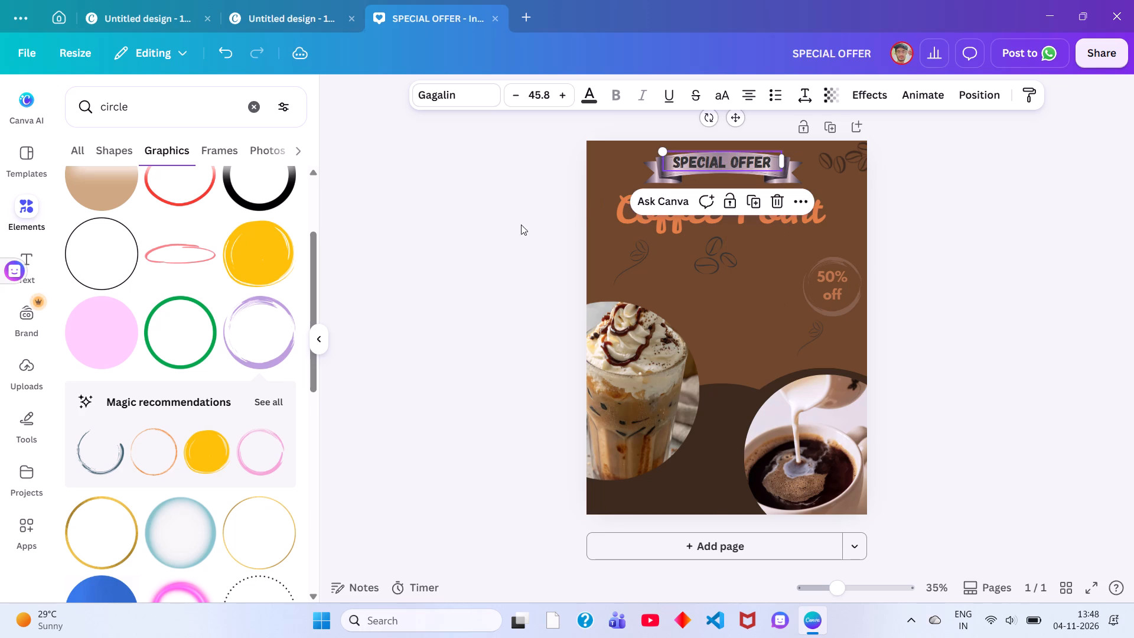
left_click(521, 225)
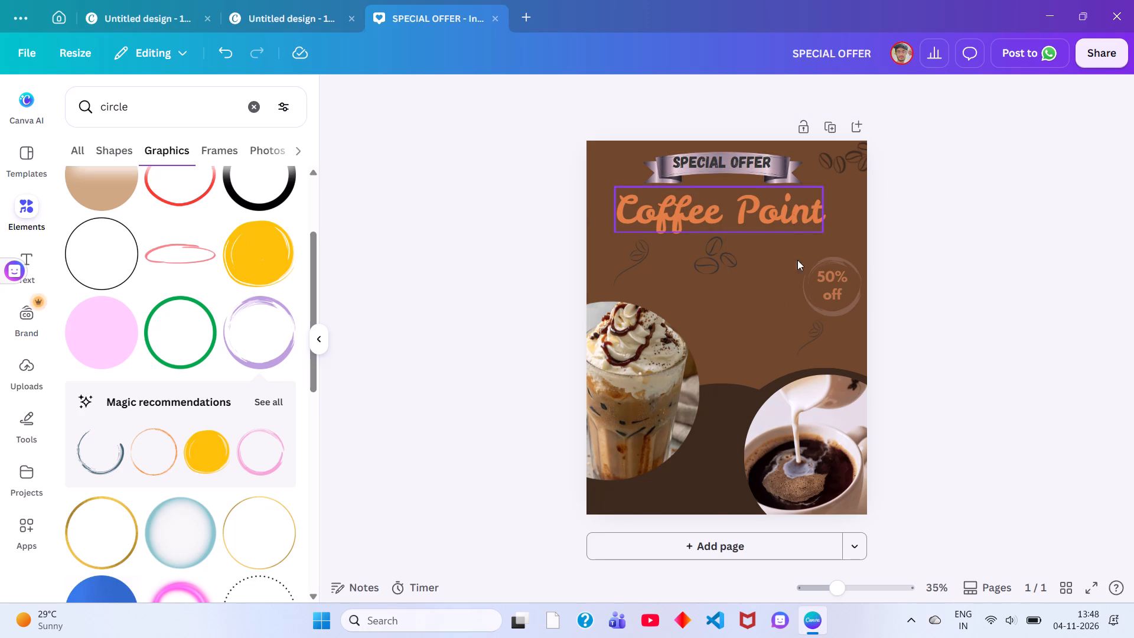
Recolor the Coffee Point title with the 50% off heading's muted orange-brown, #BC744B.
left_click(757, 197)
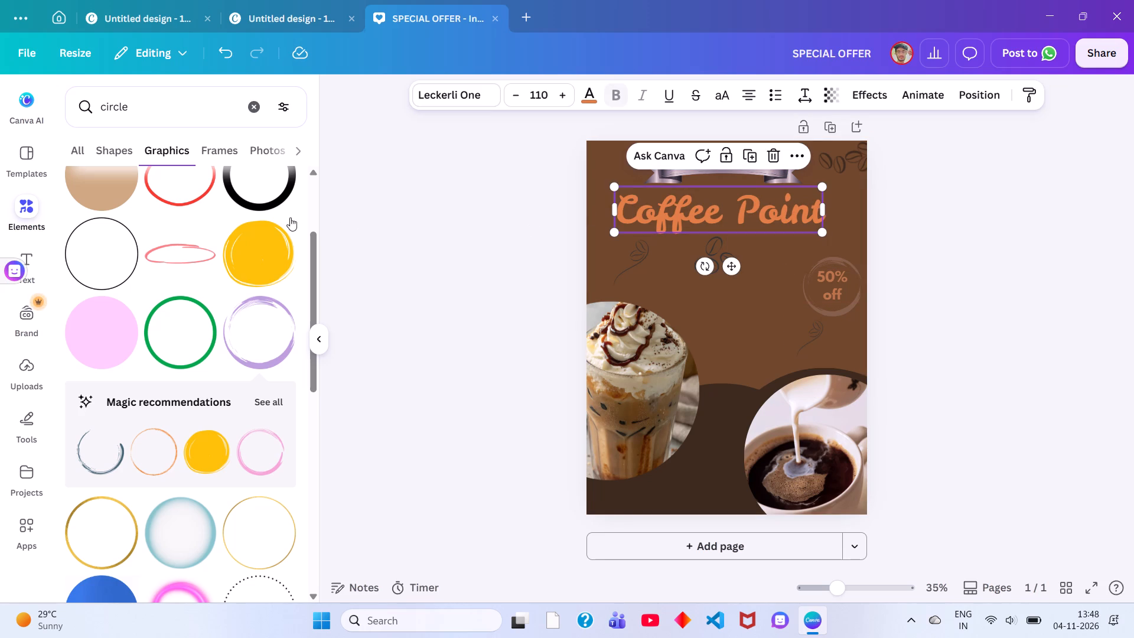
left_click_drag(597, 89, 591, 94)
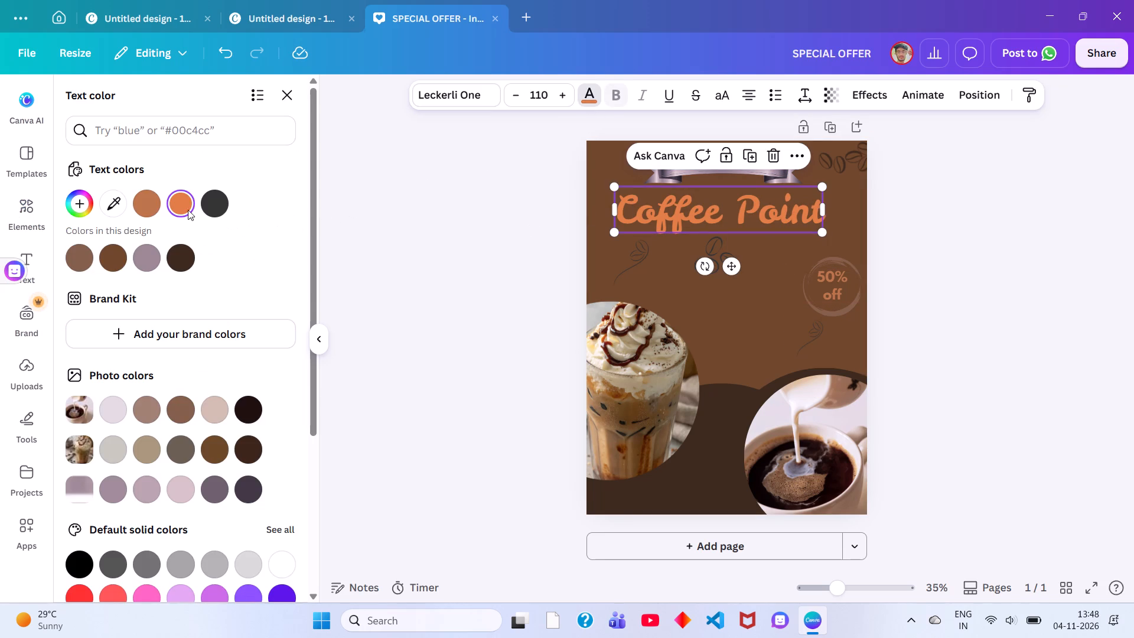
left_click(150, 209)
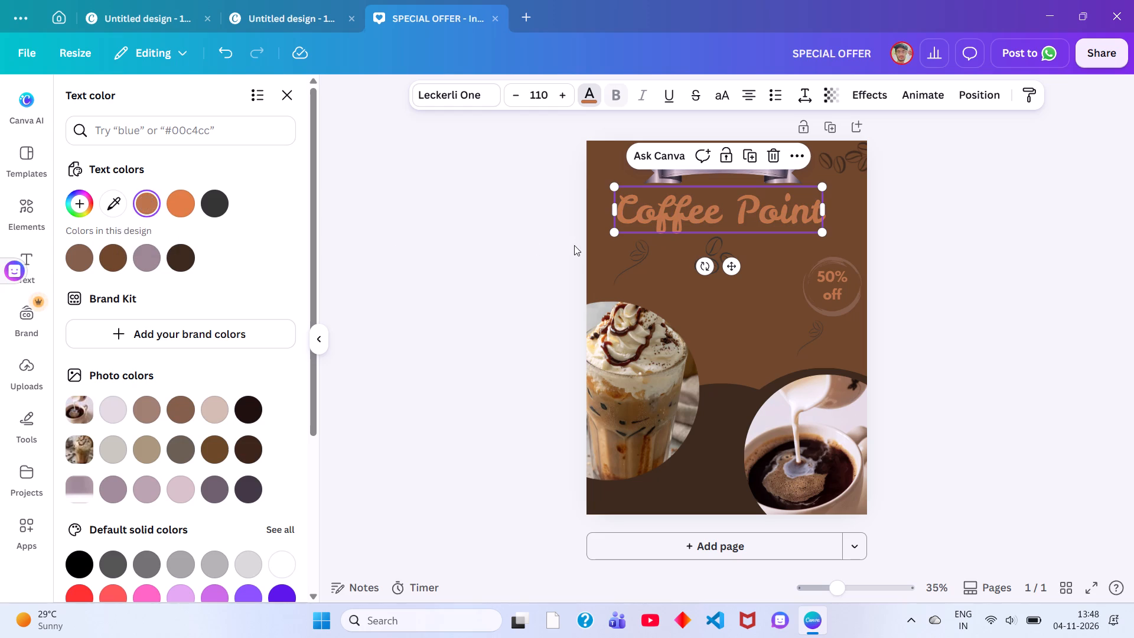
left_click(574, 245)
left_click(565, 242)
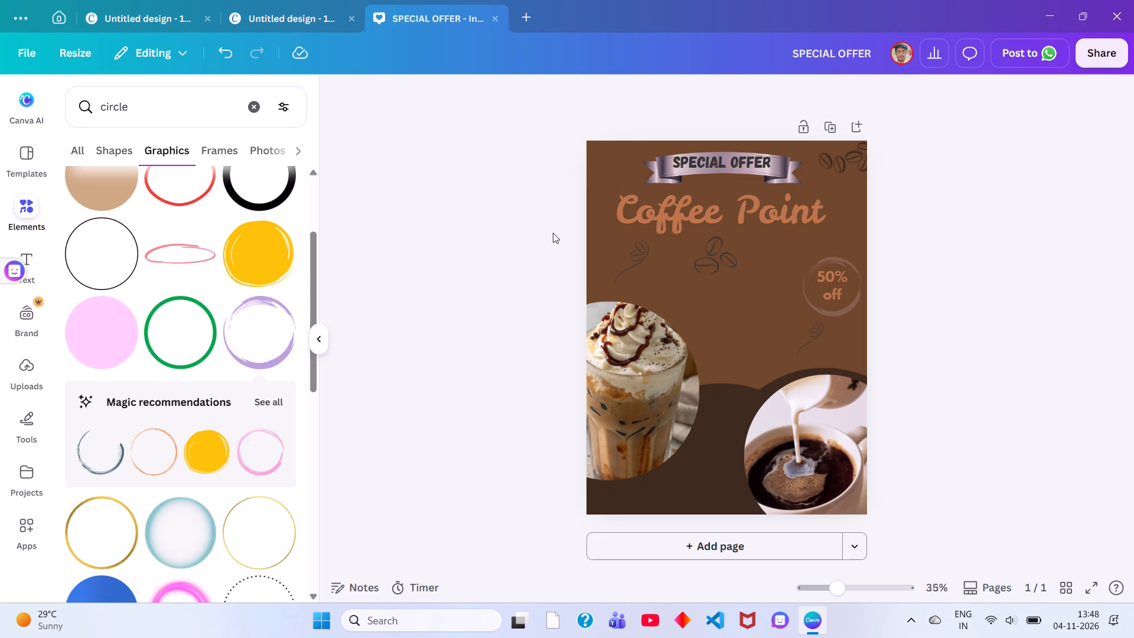
Adjust the Coffee Point title's text color to a custom orange slightly brighter than the 50% off heading's #BC744B.
left_click(670, 228)
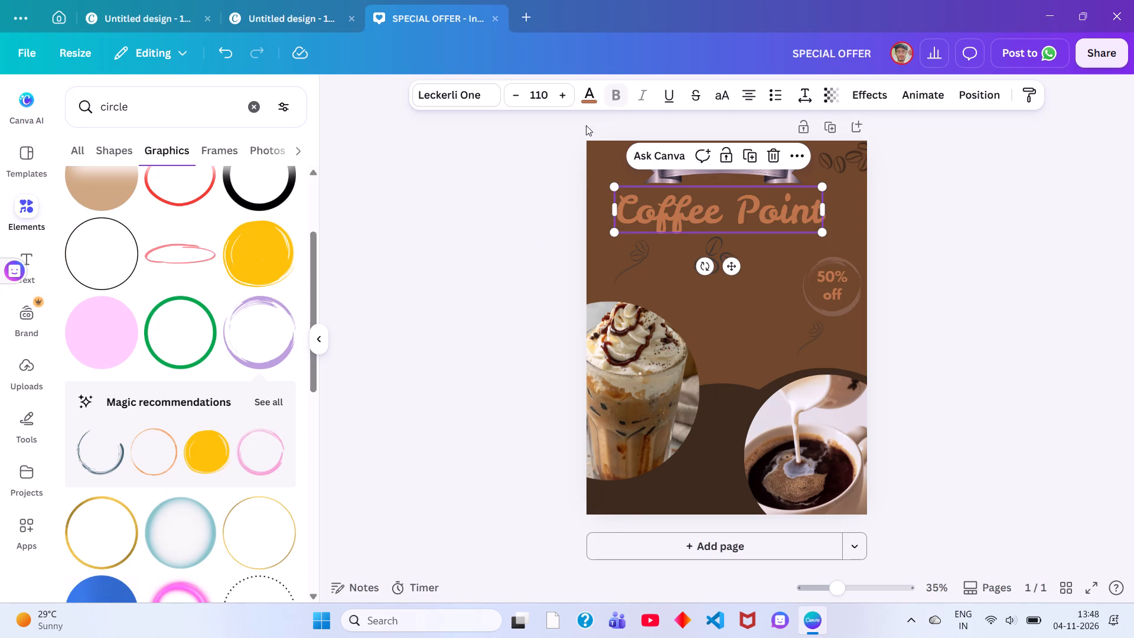
left_click(594, 99)
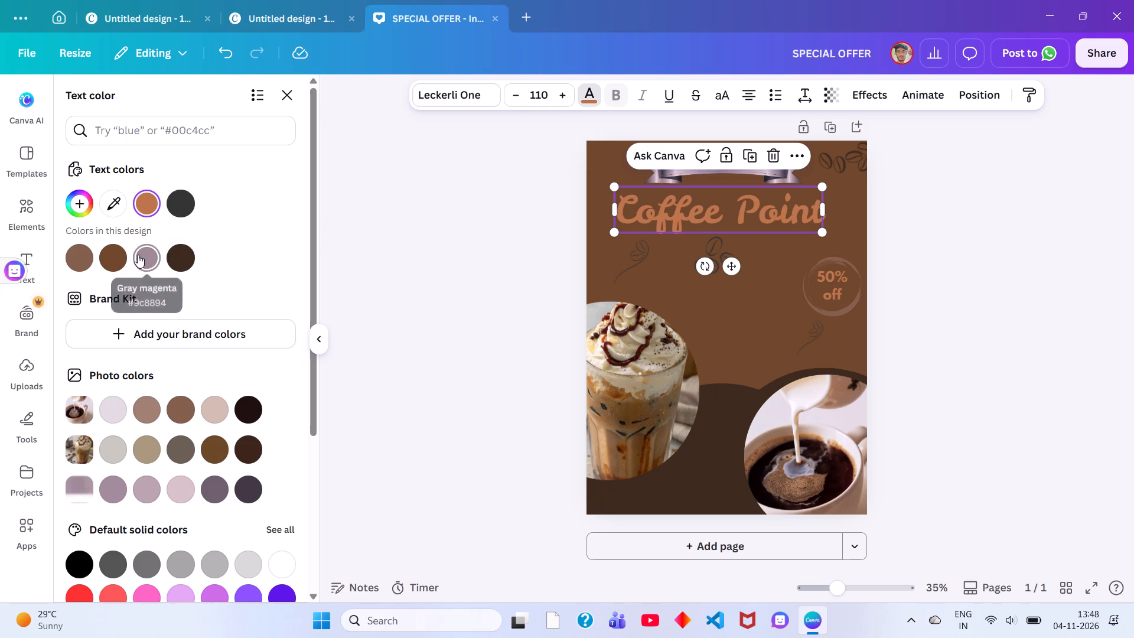
left_click(84, 200)
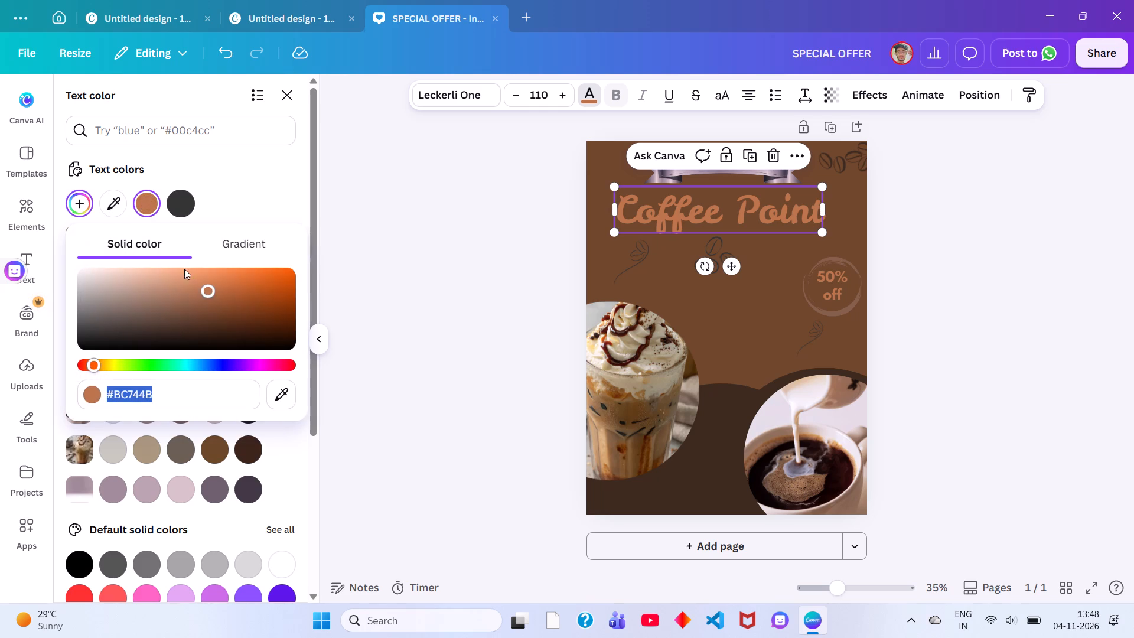
left_click_drag(210, 291, 220, 279)
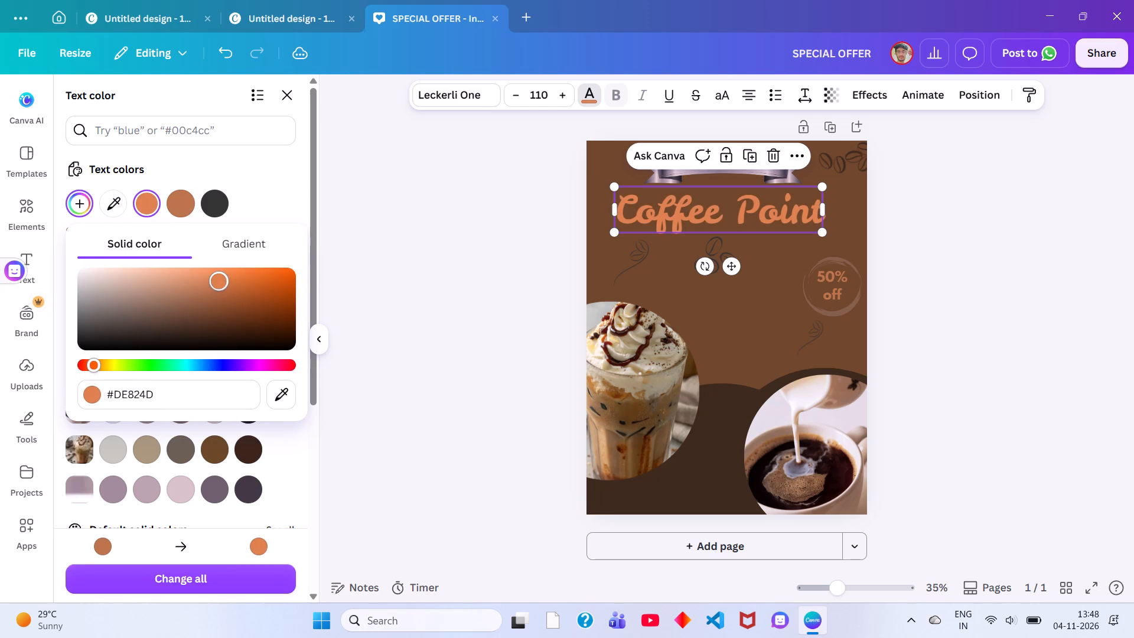
left_click_drag(220, 279, 218, 282)
left_click(361, 285)
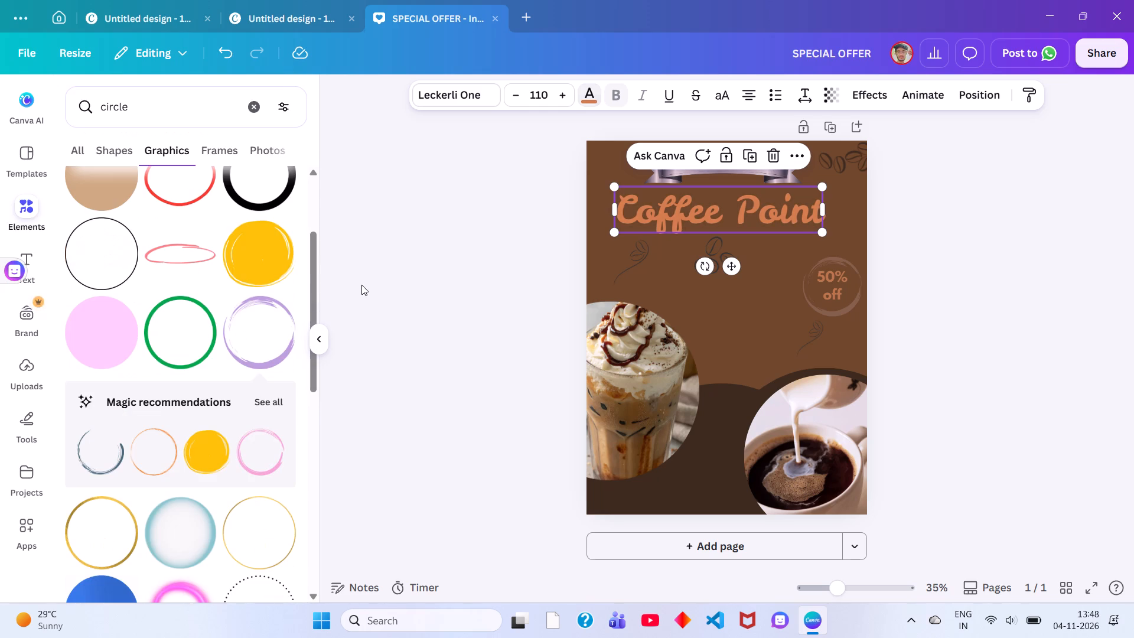
left_click(363, 287)
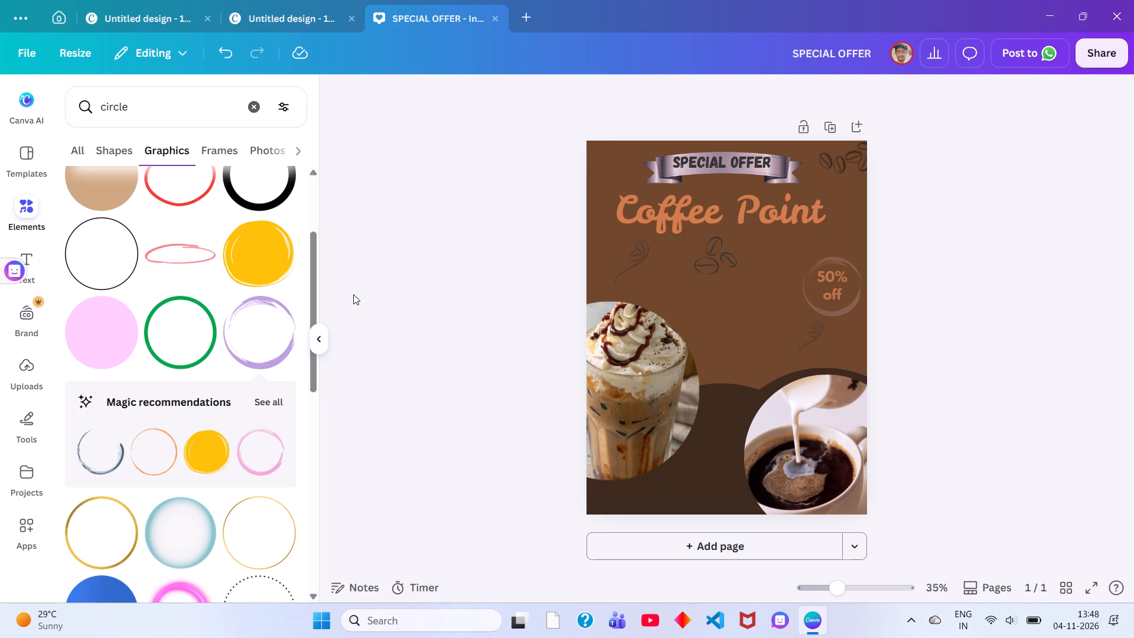
Add a heading reading "only till 20th july" to the poster.
left_click(40, 275)
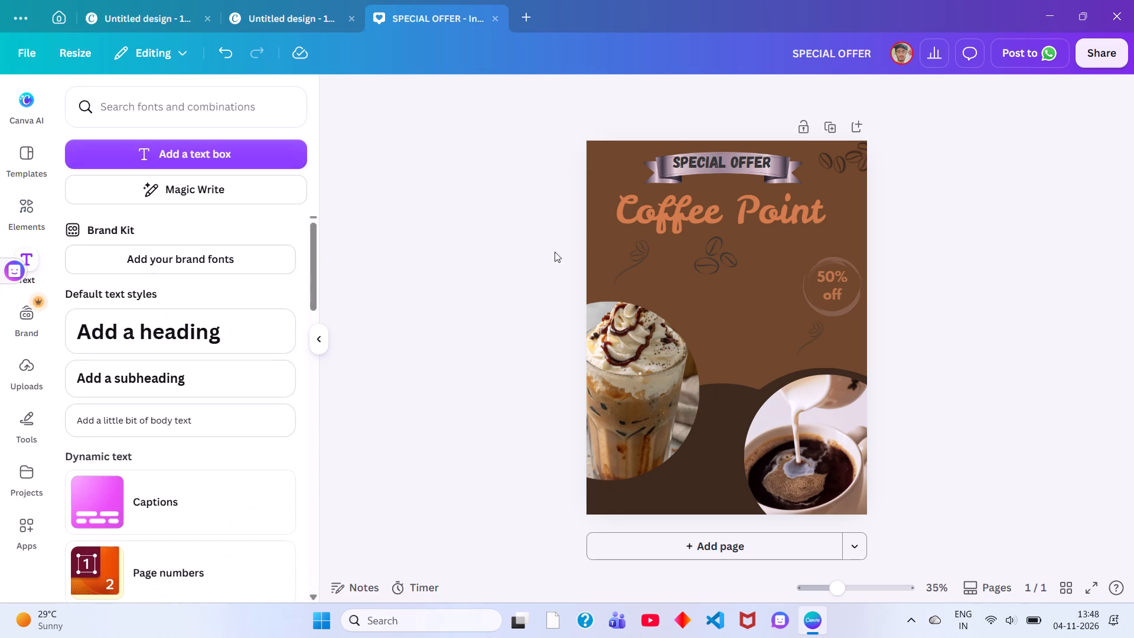
left_click(225, 341)
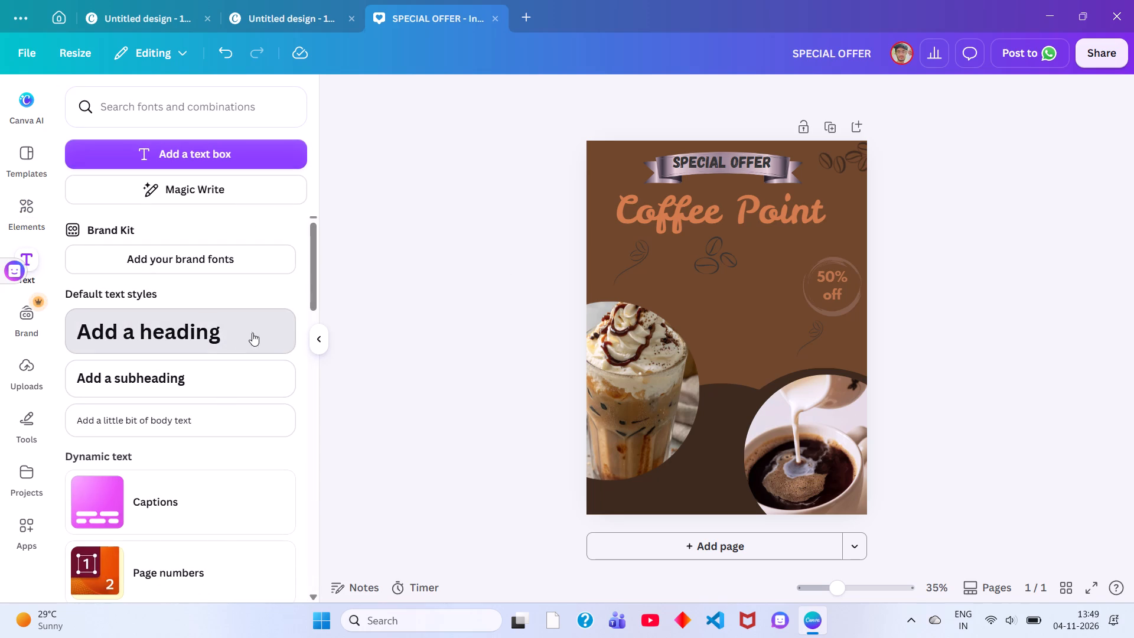
key("BackSpace")
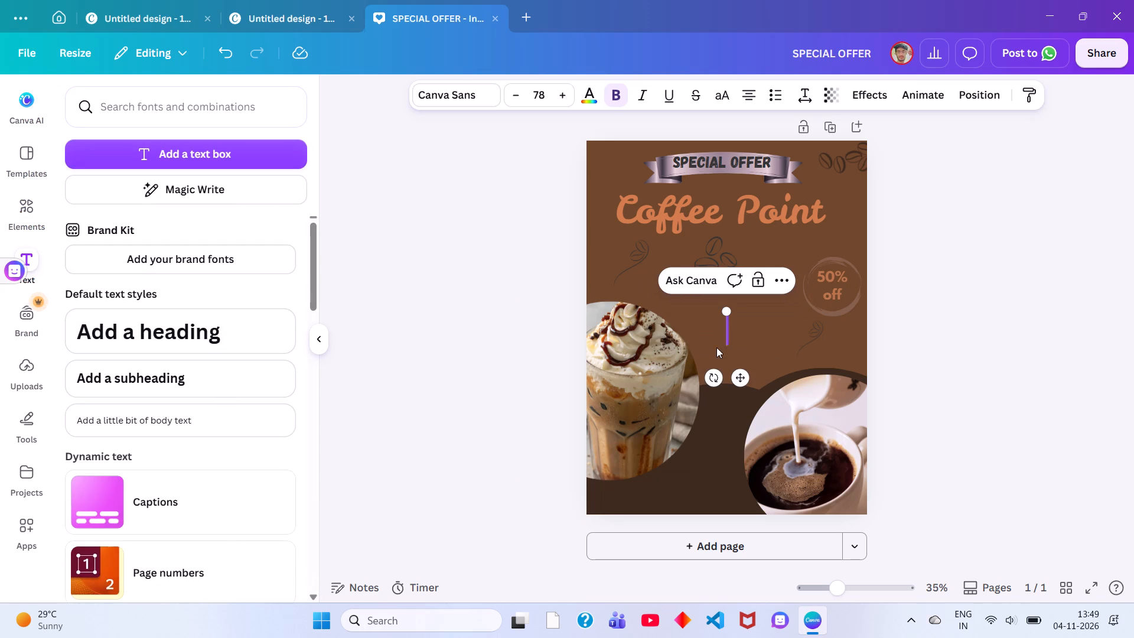
key("o")
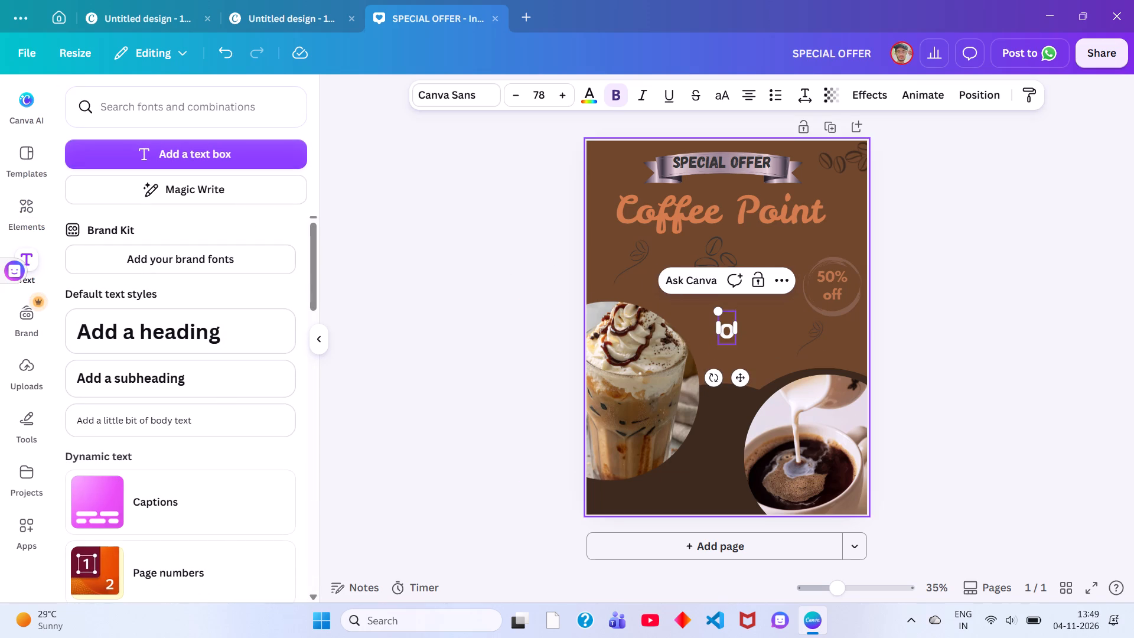
type("nly till 20")
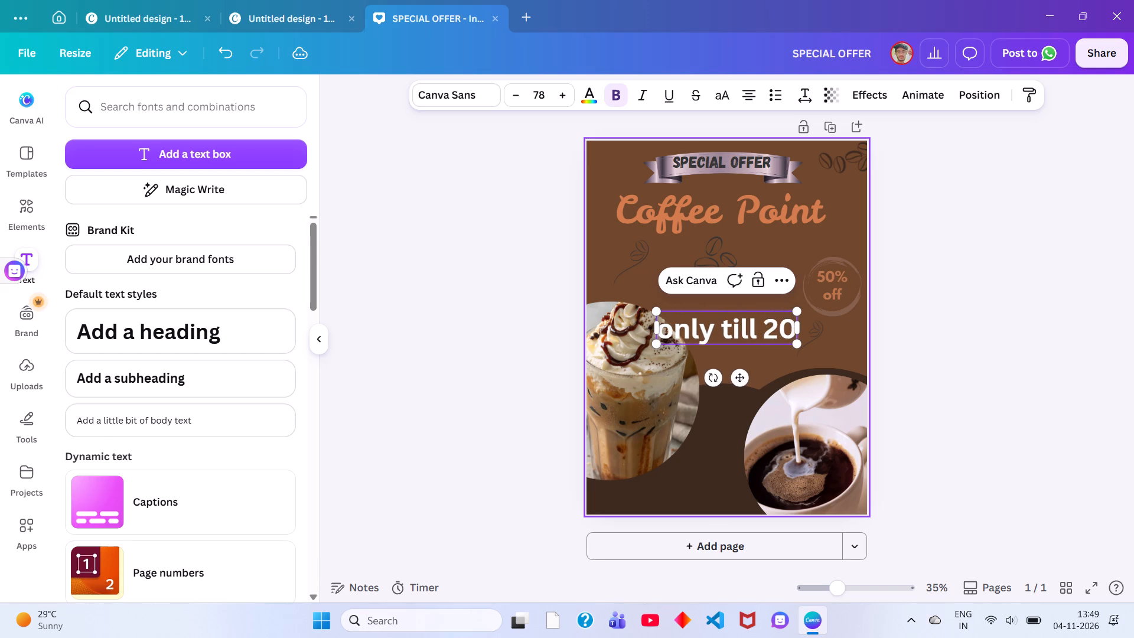
type("th july")
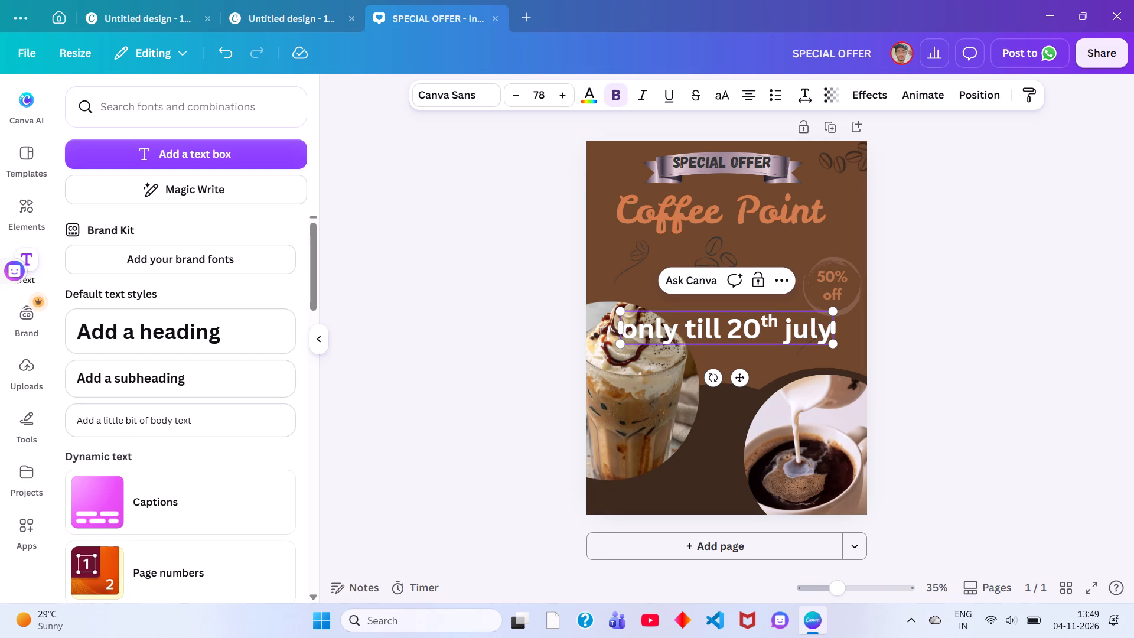
Scale the "only till 20th july" heading down to font size 57 and move it up beside the 50% off badge.
left_click_drag(834, 347, 833, 346)
left_click_drag(833, 346, 781, 333)
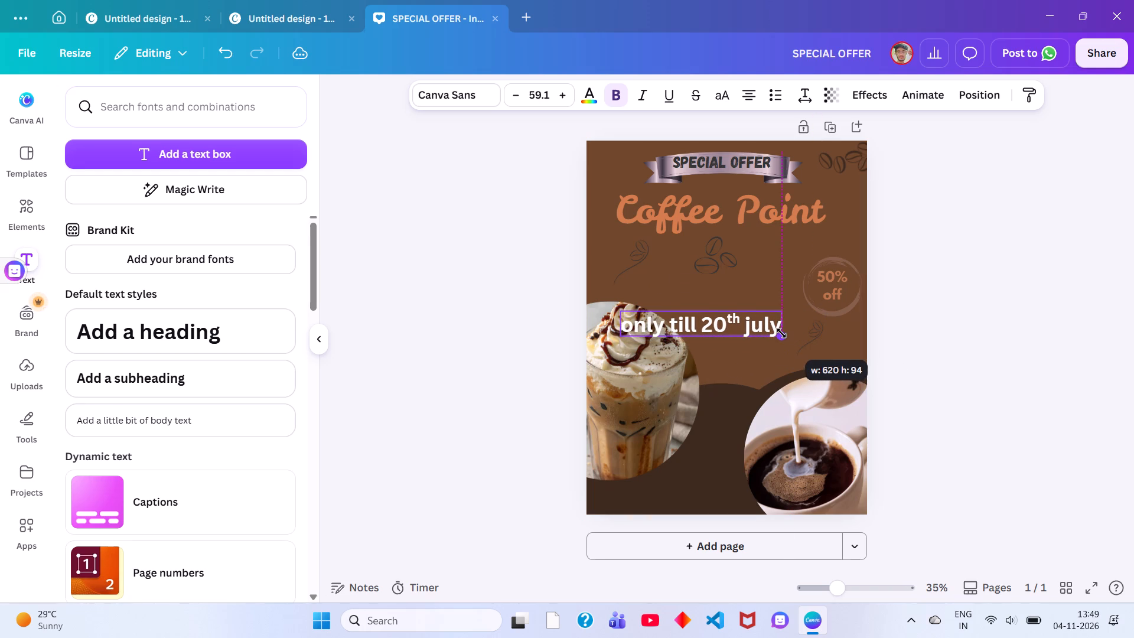
left_click_drag(781, 333, 778, 331)
left_click_drag(716, 372, 728, 350)
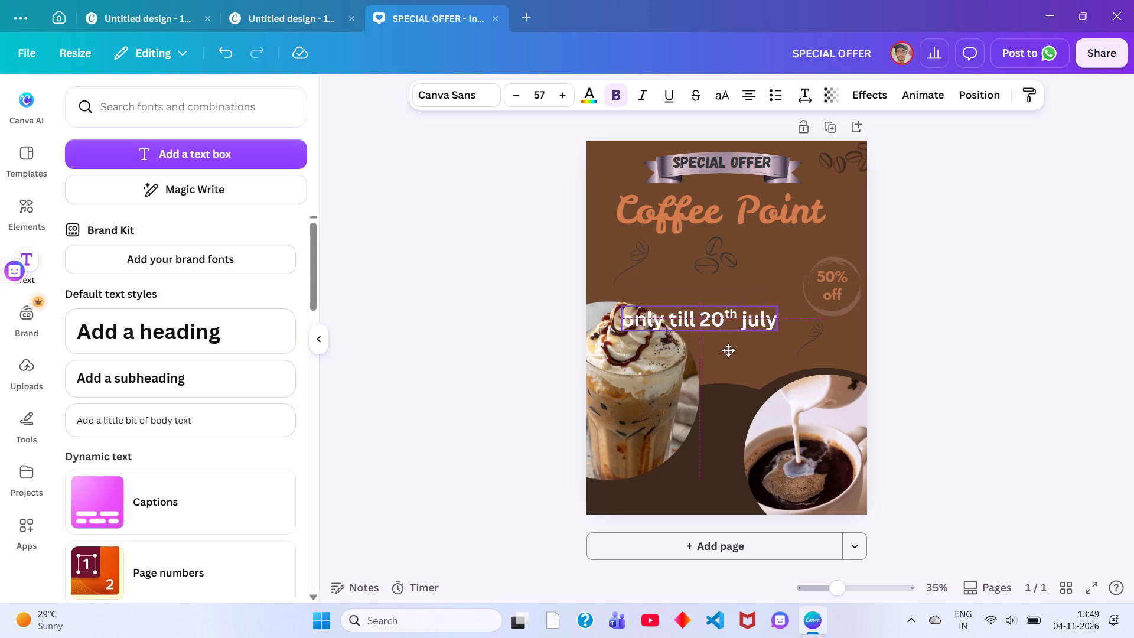
left_click_drag(728, 350, 733, 347)
Apply the Curve shape effect to the "only till 20th july" heading.
left_click(867, 85)
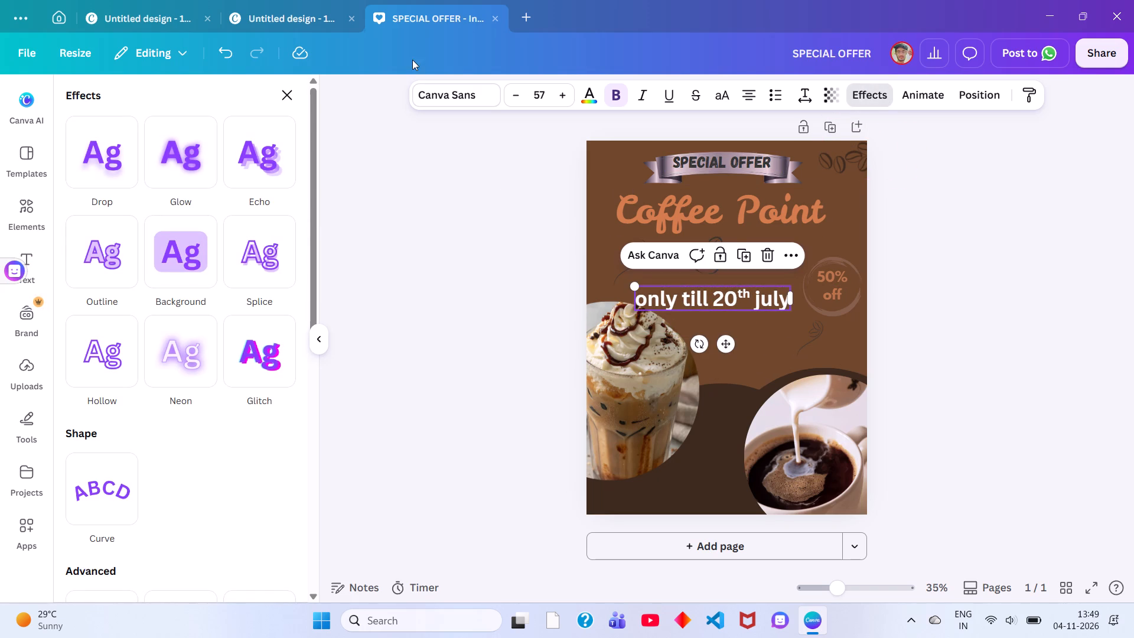
left_click(79, 507)
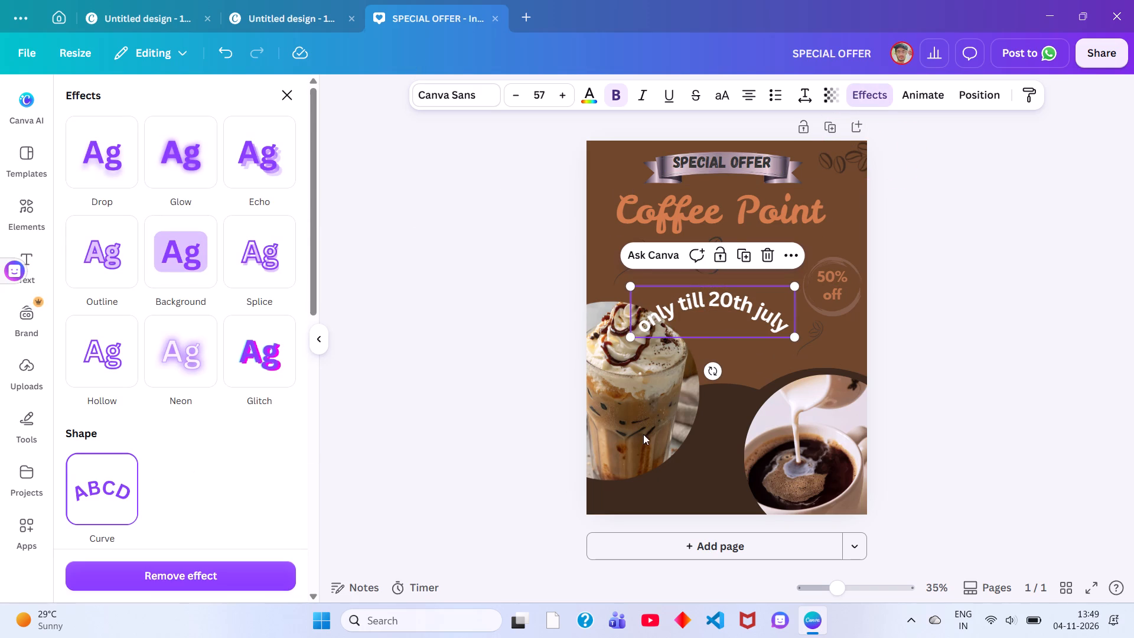
Shrink the curved date text to font size 32.8 and place it between the iced coffee photo and the 50% off badge.
left_click_drag(796, 337, 782, 327)
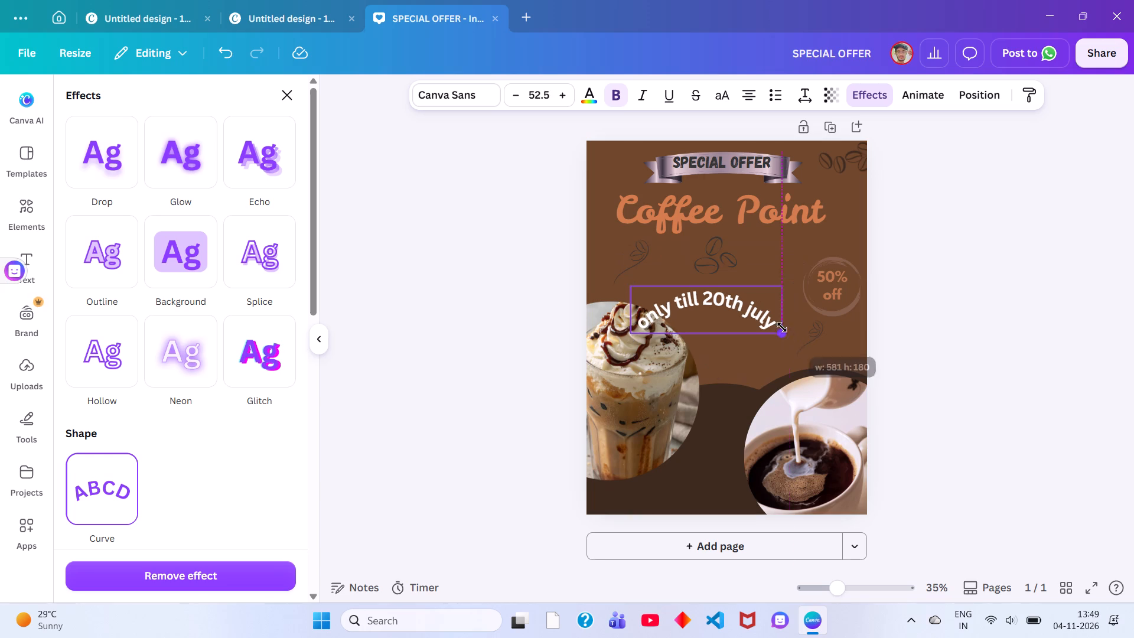
left_click_drag(782, 327, 754, 310)
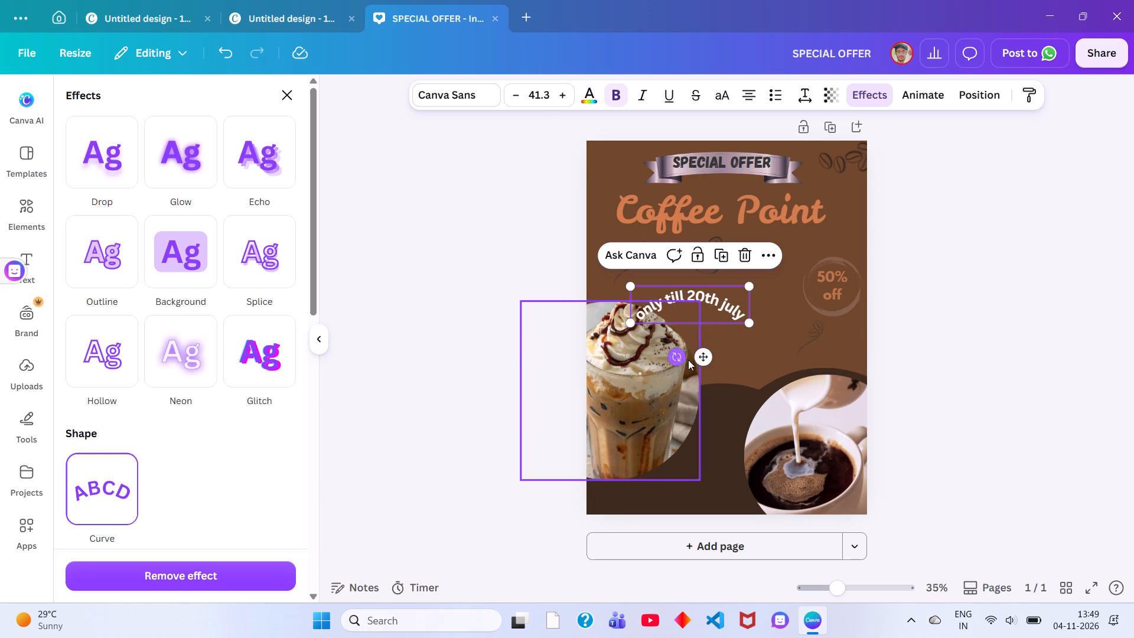
left_click_drag(699, 358, 748, 350)
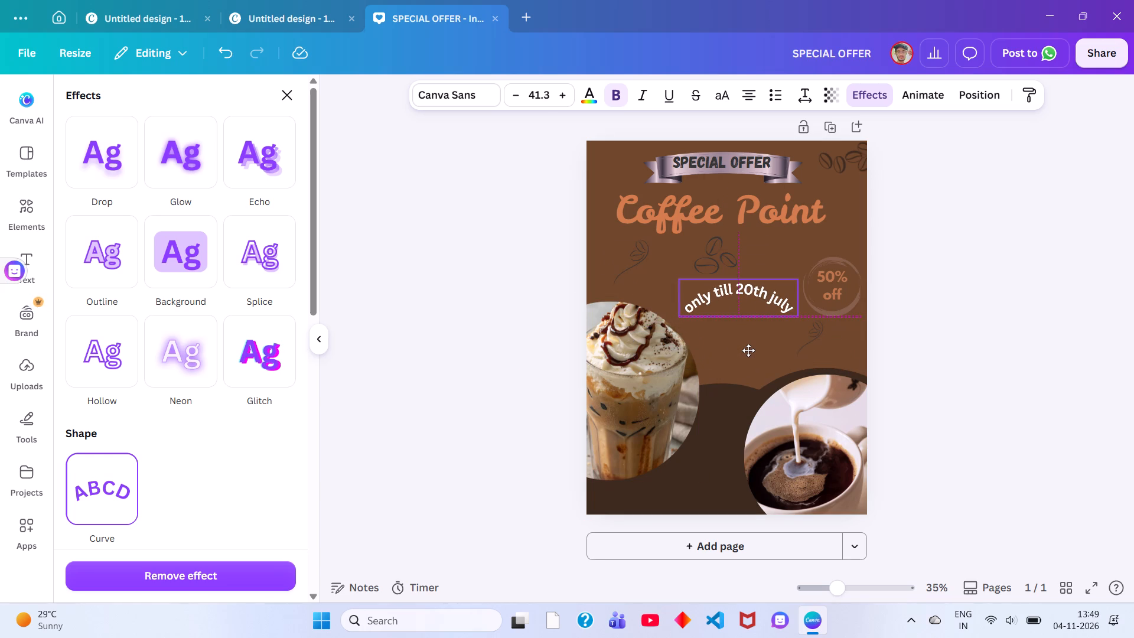
left_click_drag(748, 350, 764, 350)
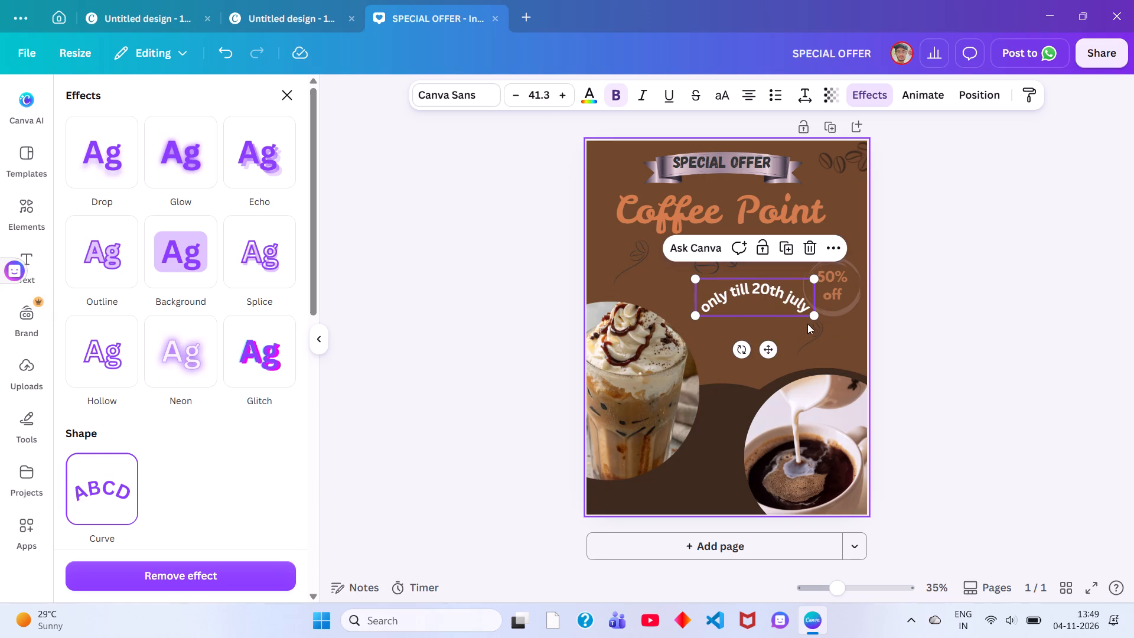
left_click_drag(813, 317, 808, 310)
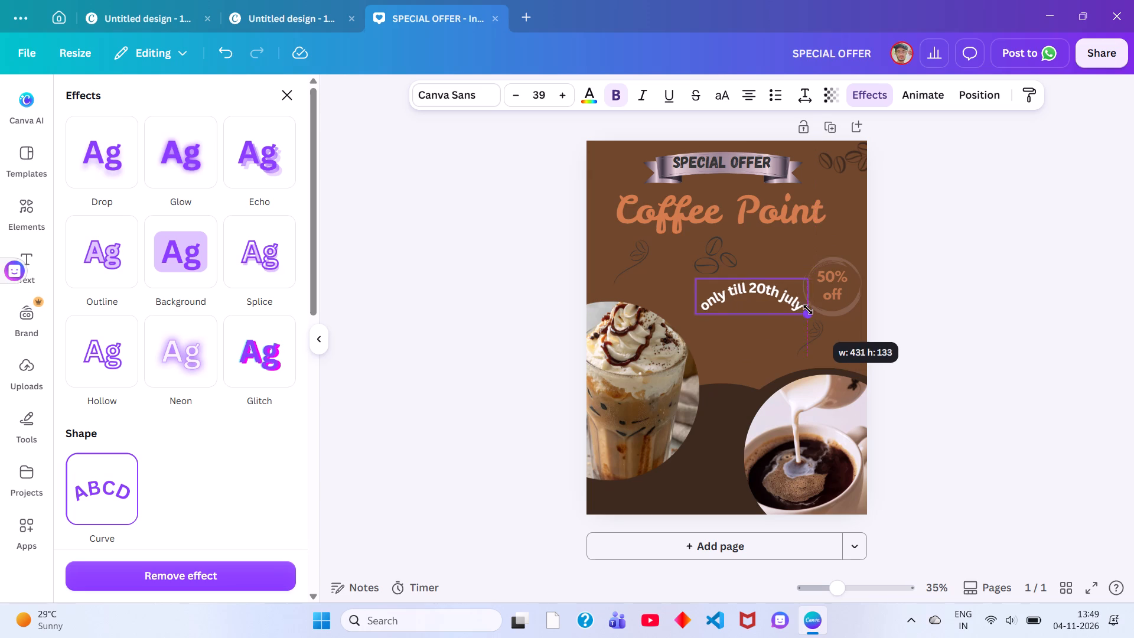
left_click_drag(808, 310, 797, 288)
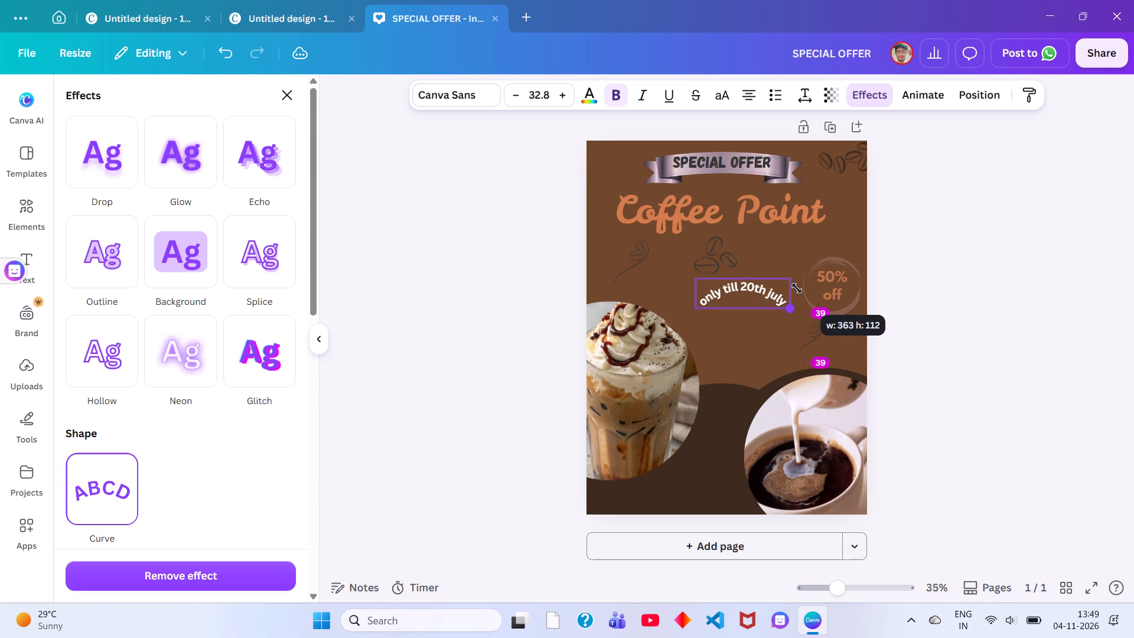
left_click_drag(797, 288, 796, 287)
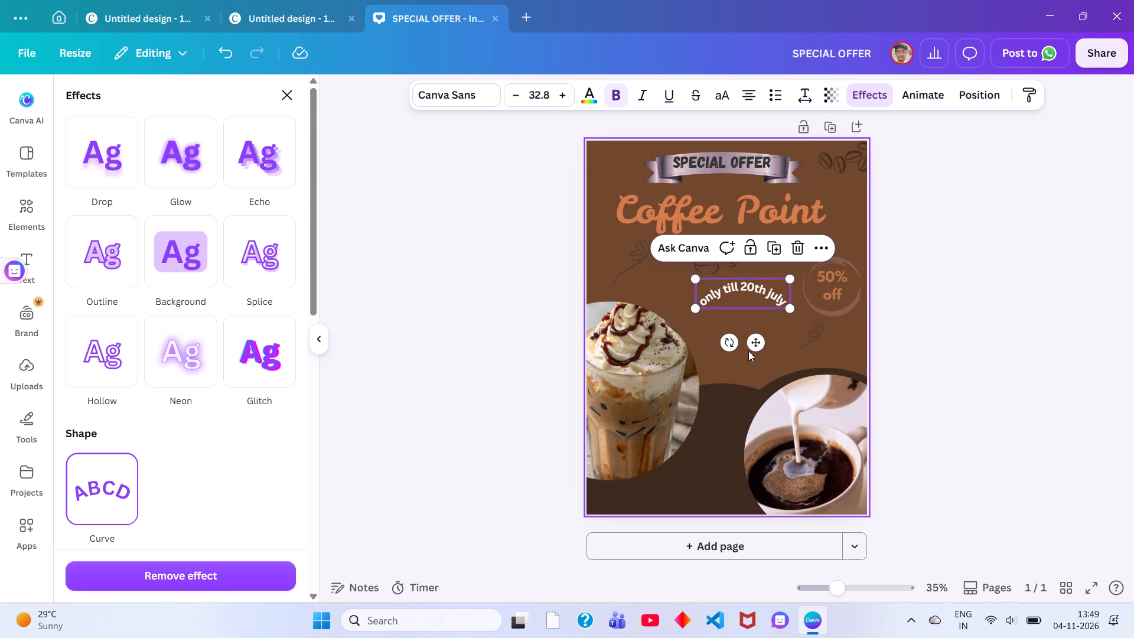
Recolor the curved date text, trying several design and photo colors and settling on gray orange #9f8172.
left_click(585, 97)
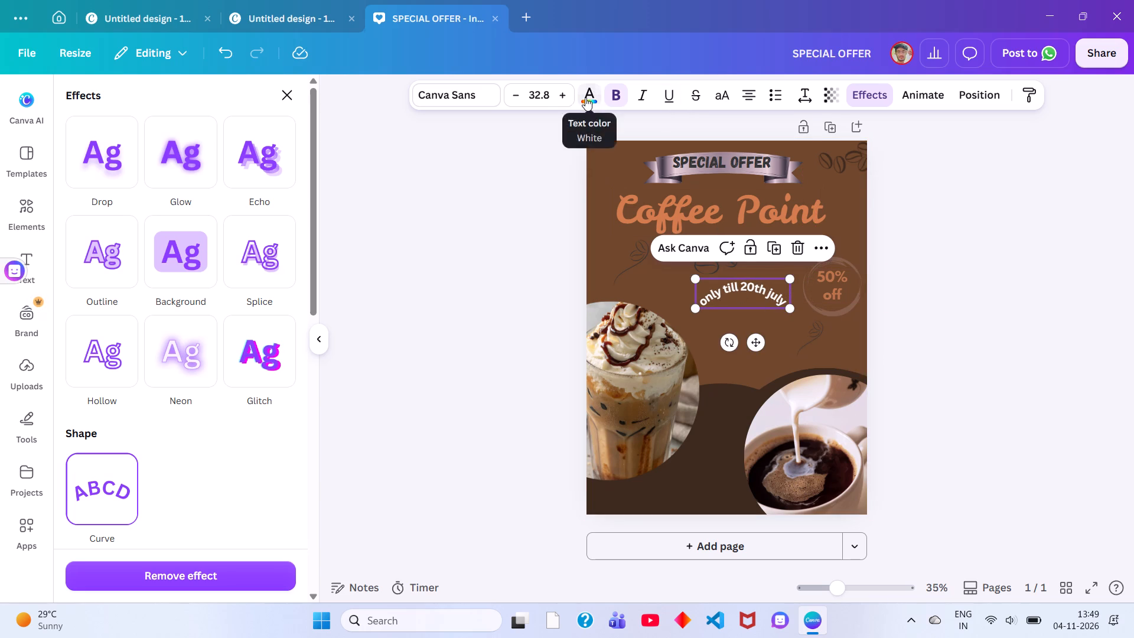
left_click(188, 199)
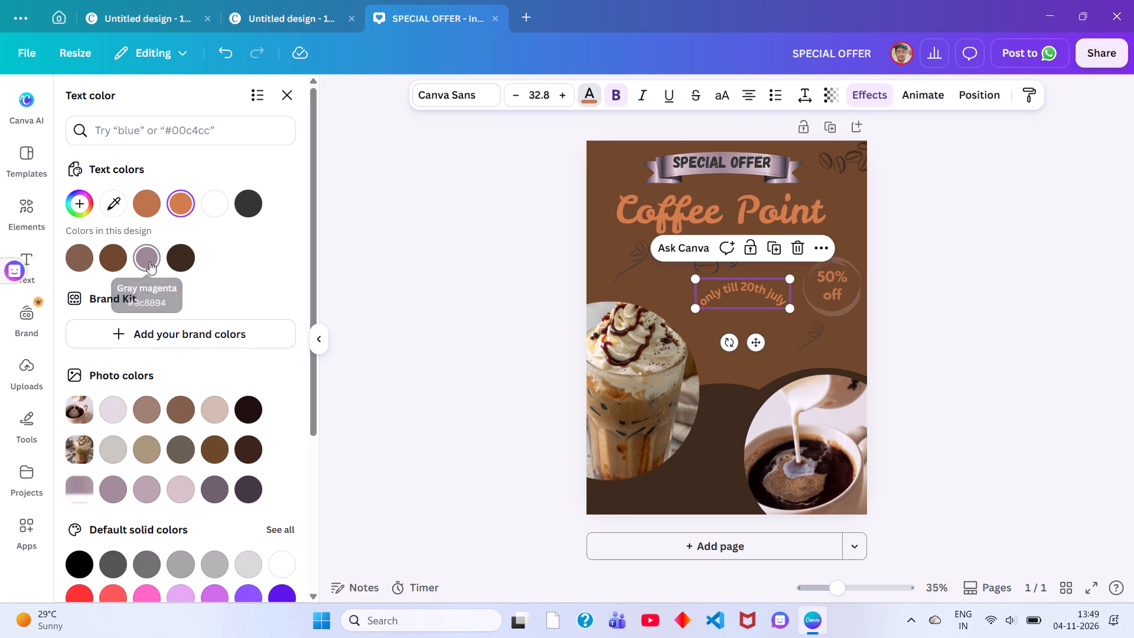
left_click_drag(149, 262, 208, 369)
left_click(204, 403)
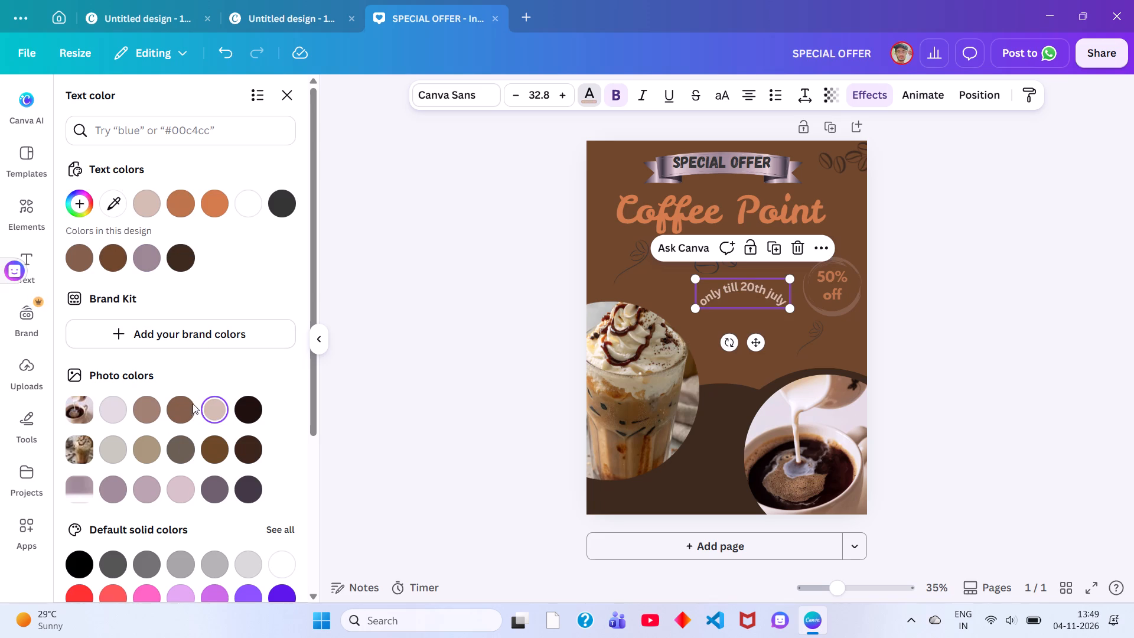
left_click(177, 405)
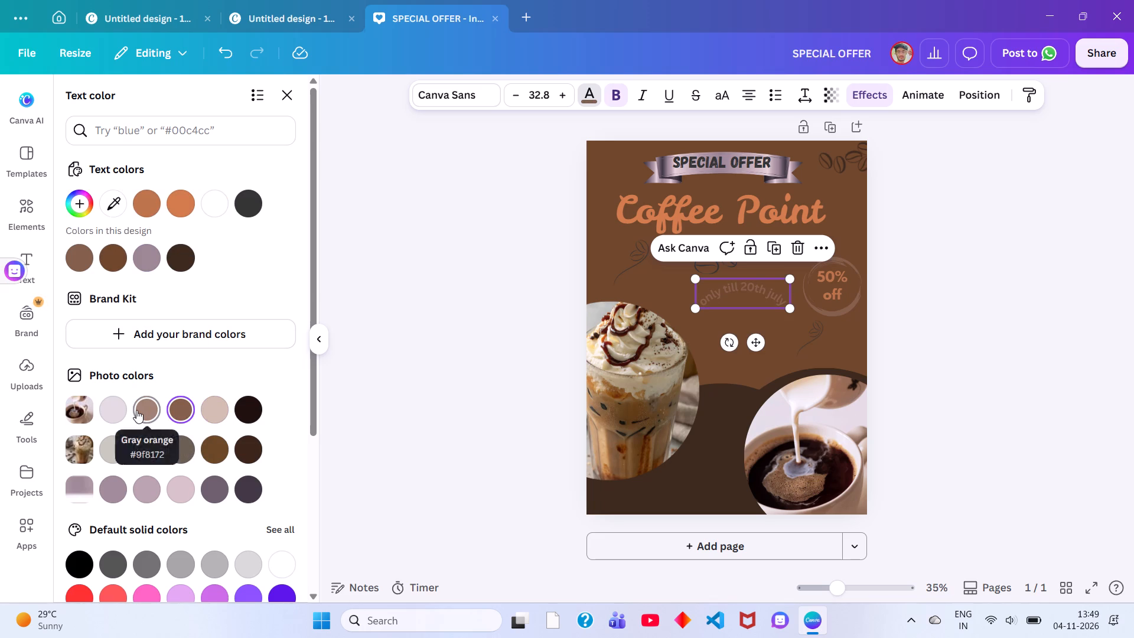
left_click(136, 410)
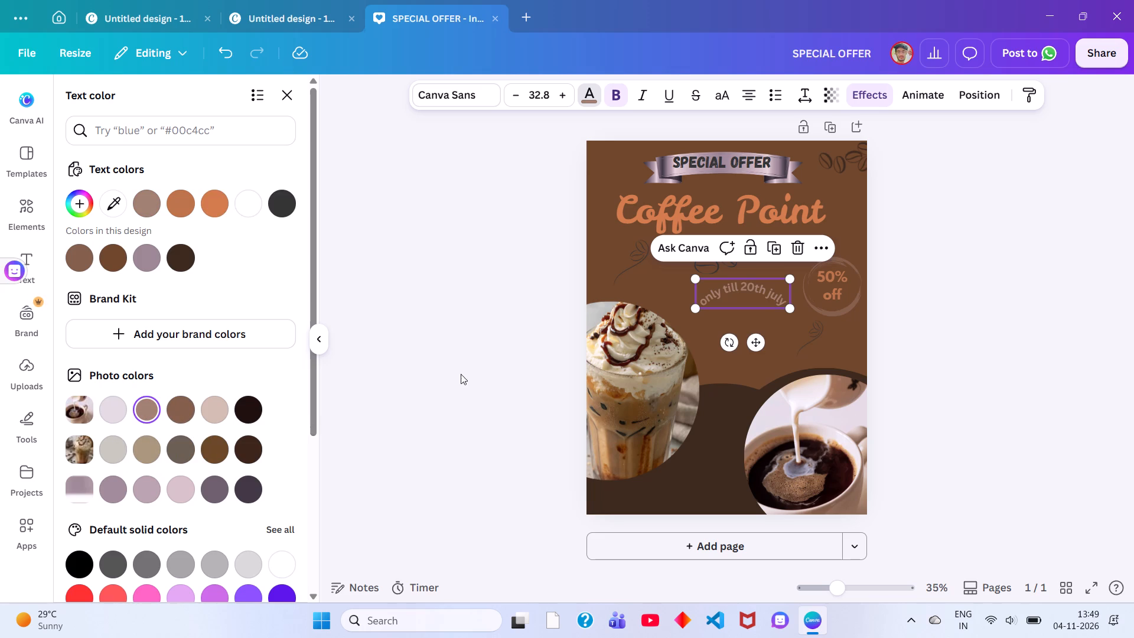
left_click(485, 374)
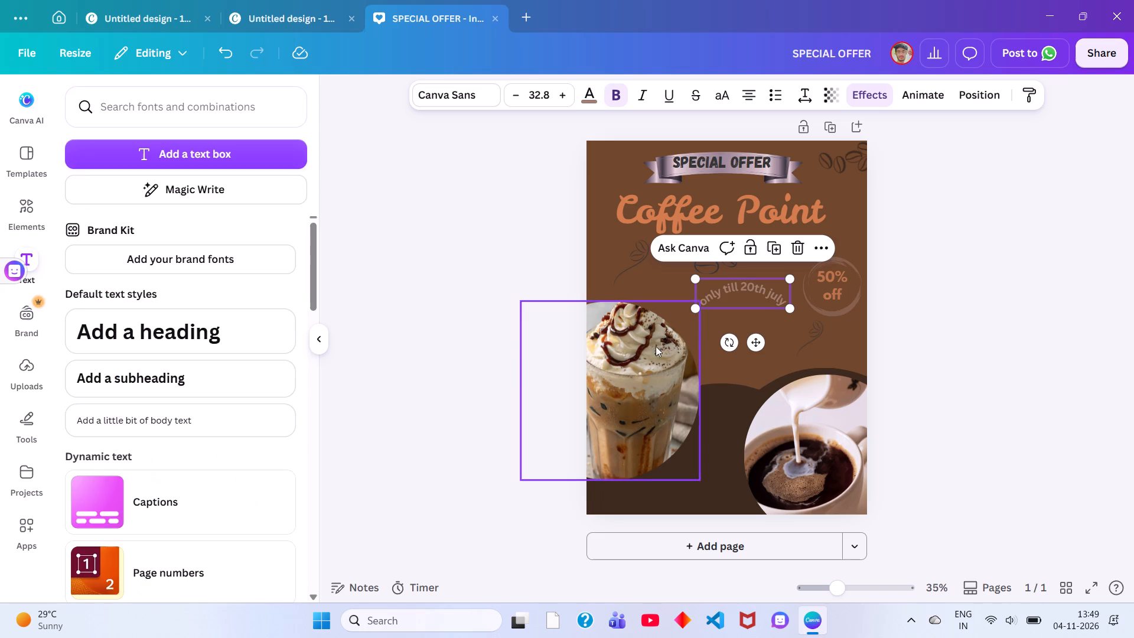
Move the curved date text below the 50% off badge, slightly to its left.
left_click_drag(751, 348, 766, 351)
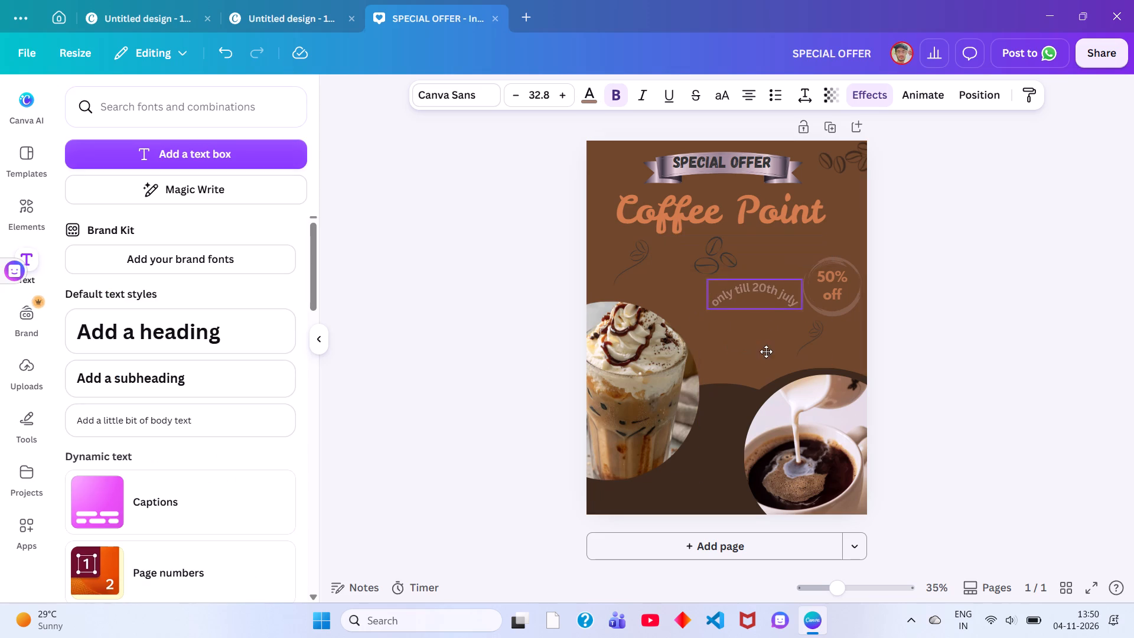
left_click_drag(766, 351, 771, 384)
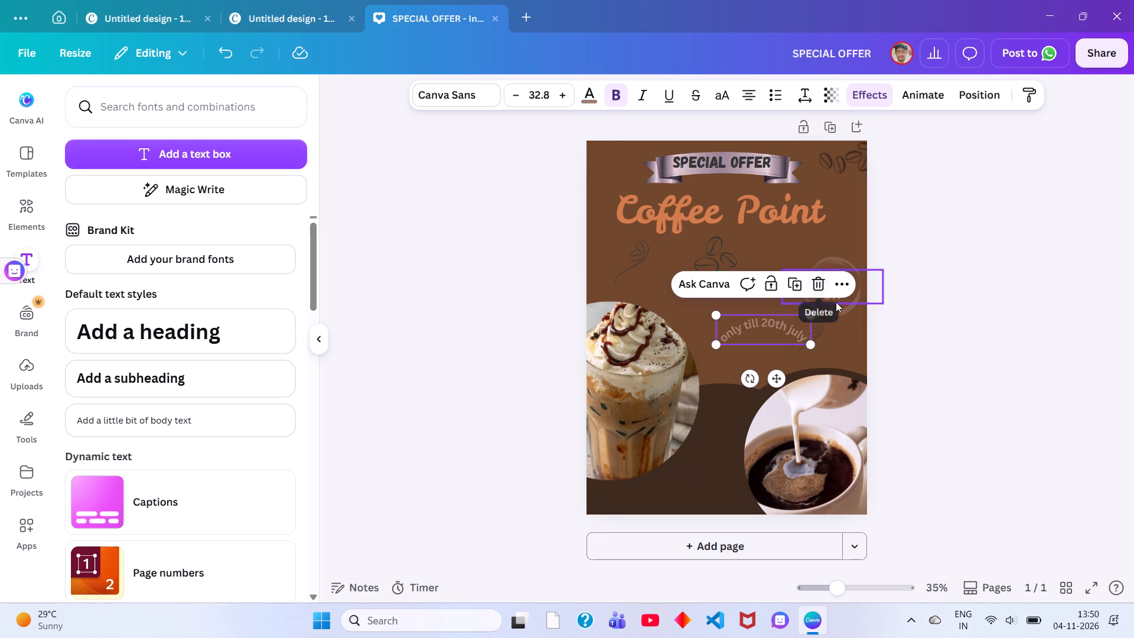
Move the 50% off text and its circle to the horizontal middle of the poster, just below the central coffee beans.
left_click(837, 303)
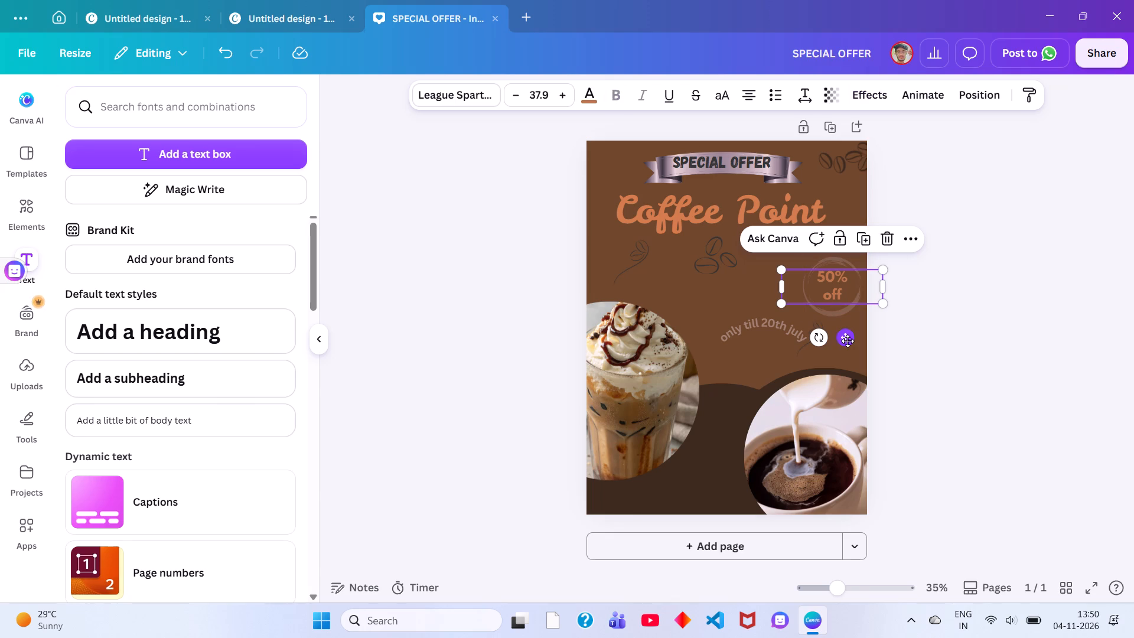
left_click_drag(848, 341, 774, 349)
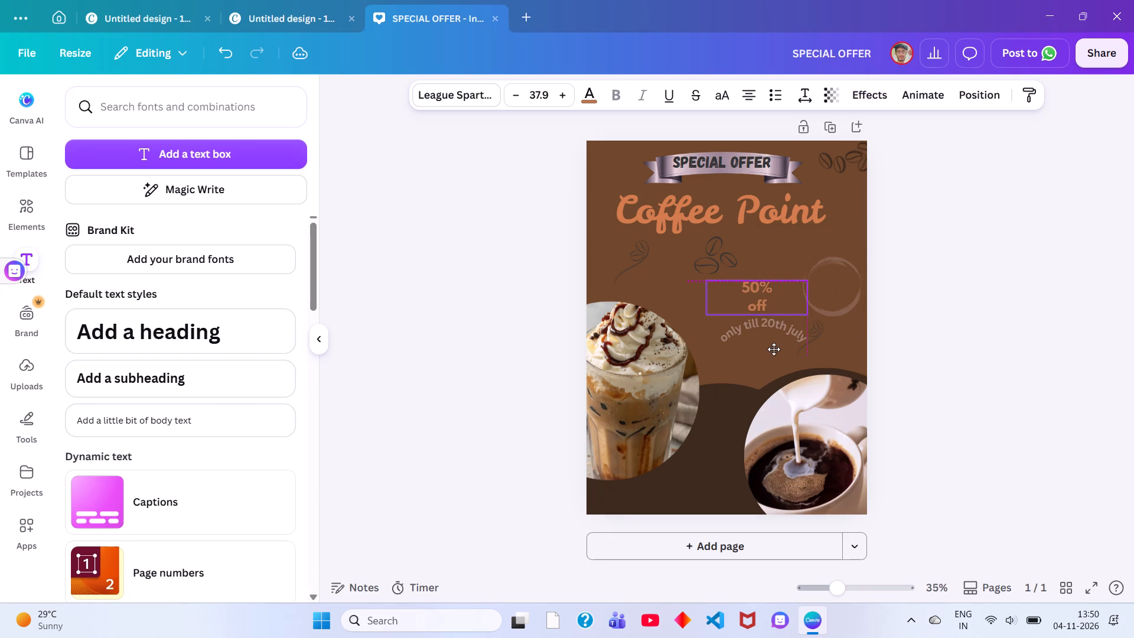
left_click_drag(774, 349, 728, 363)
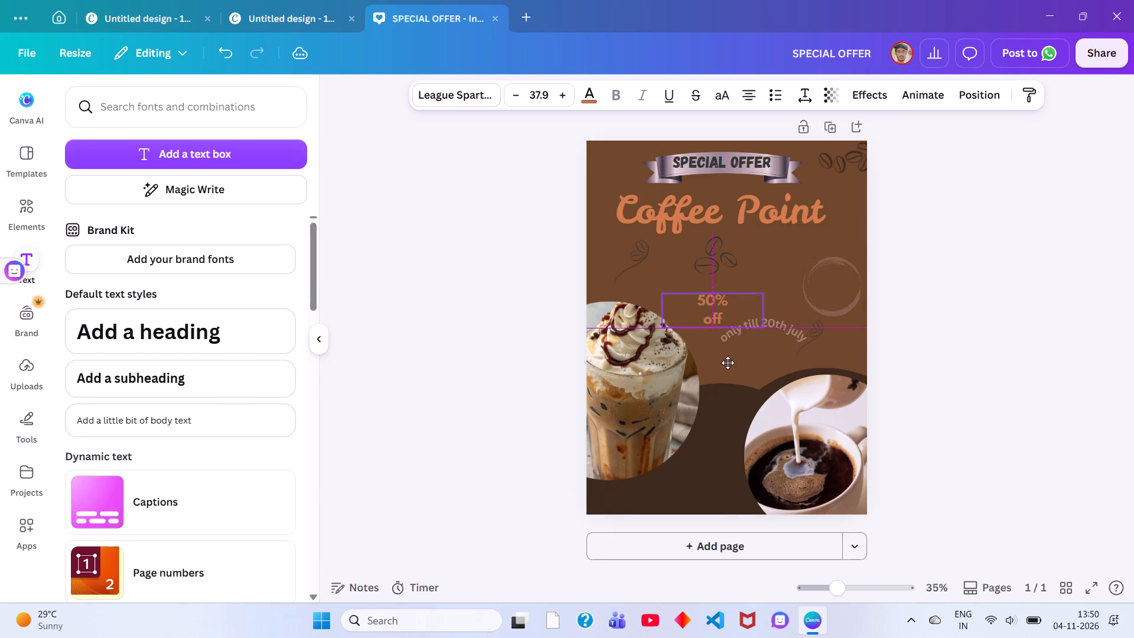
left_click_drag(728, 363, 742, 351)
left_click_drag(820, 282, 758, 303)
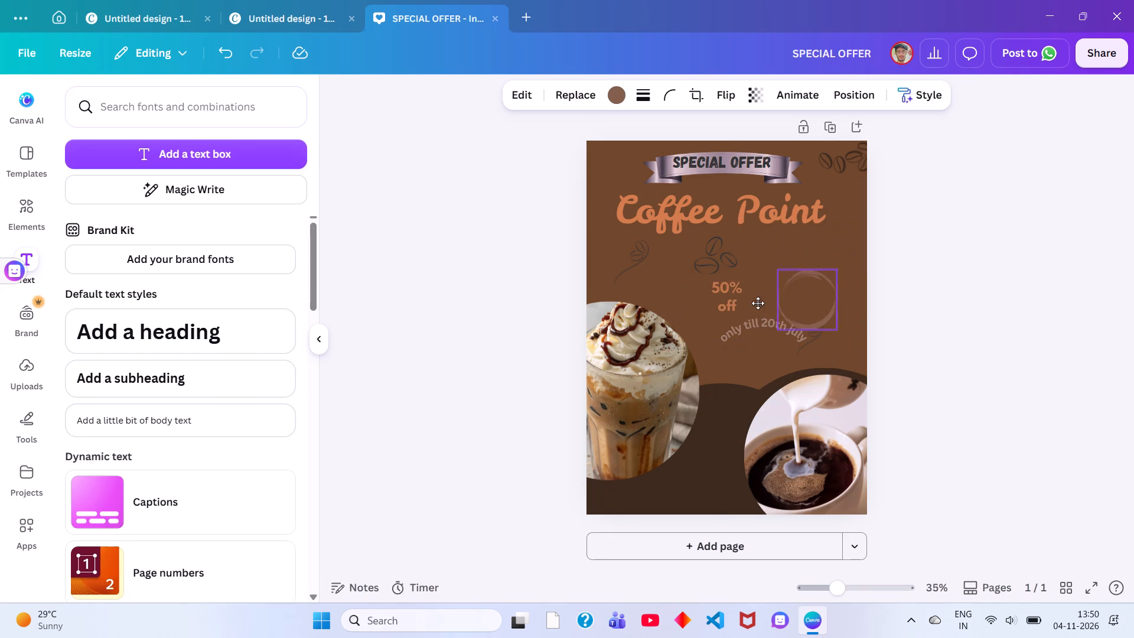
left_click_drag(758, 303, 711, 295)
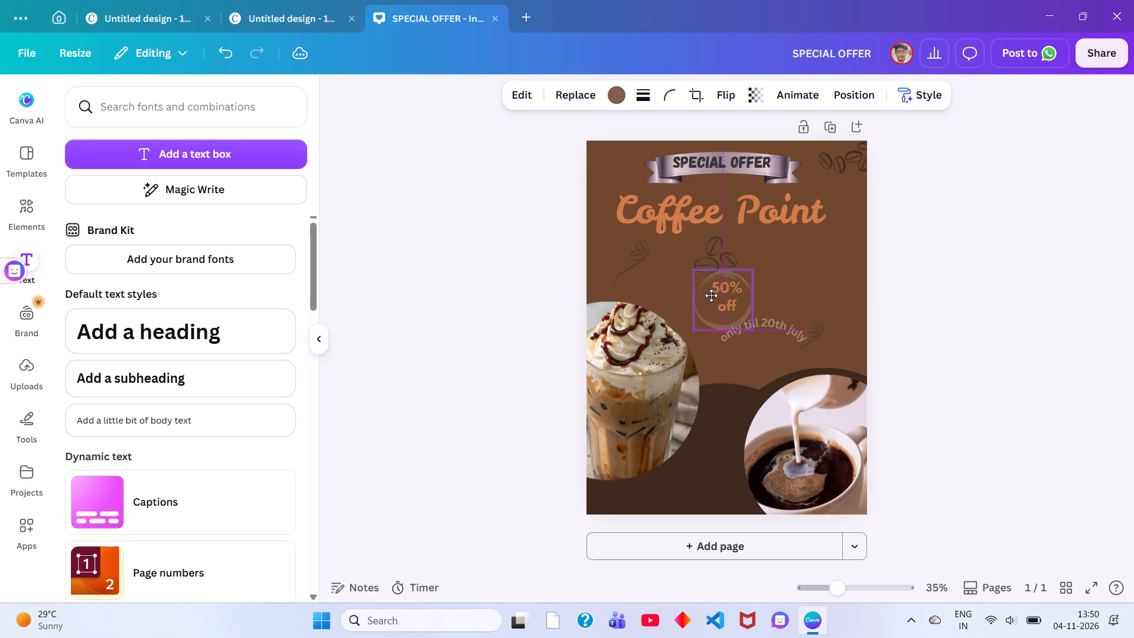
left_click_drag(711, 295, 711, 295)
Move the curved date text to the right of the 50% off badge, near the poster's right edge.
left_click_drag(795, 338, 824, 313)
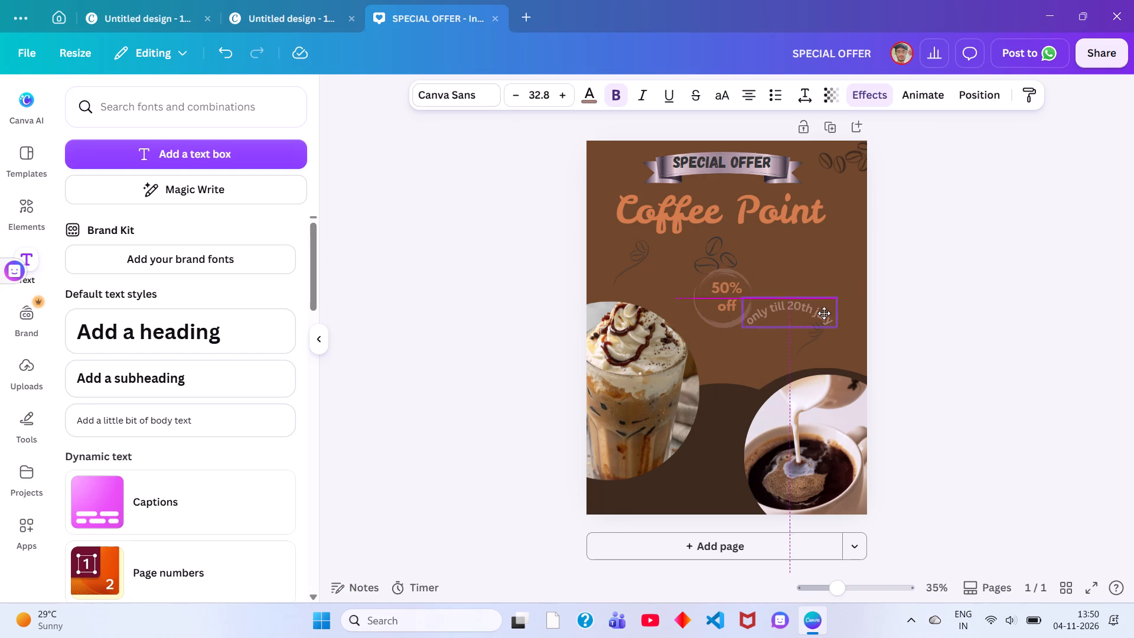
left_click_drag(824, 313, 846, 302)
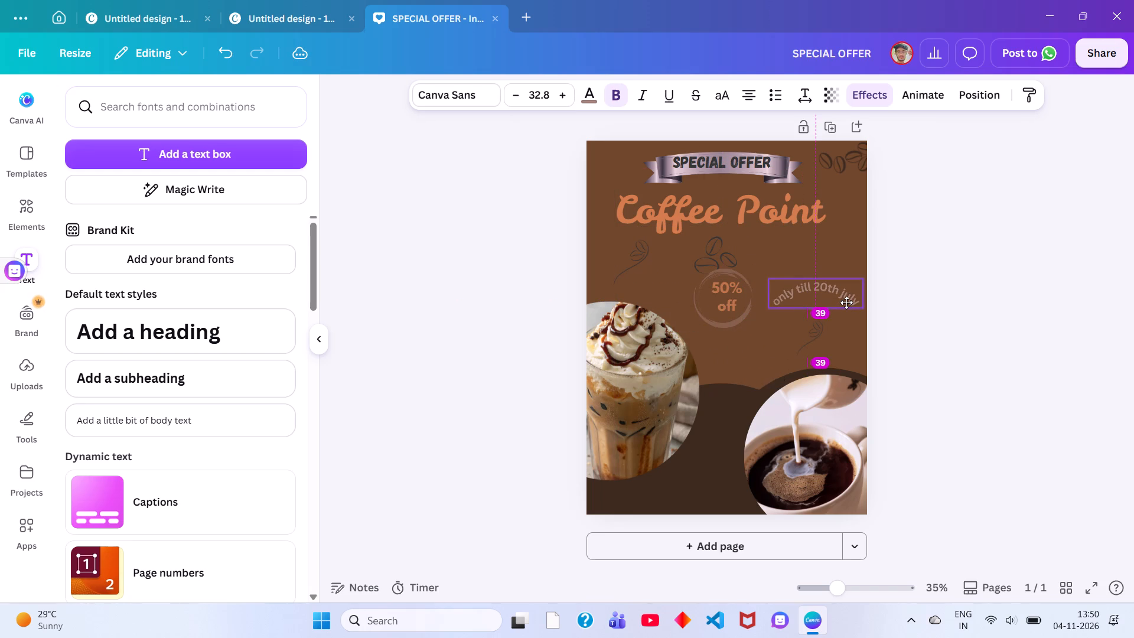
left_click_drag(846, 302, 846, 304)
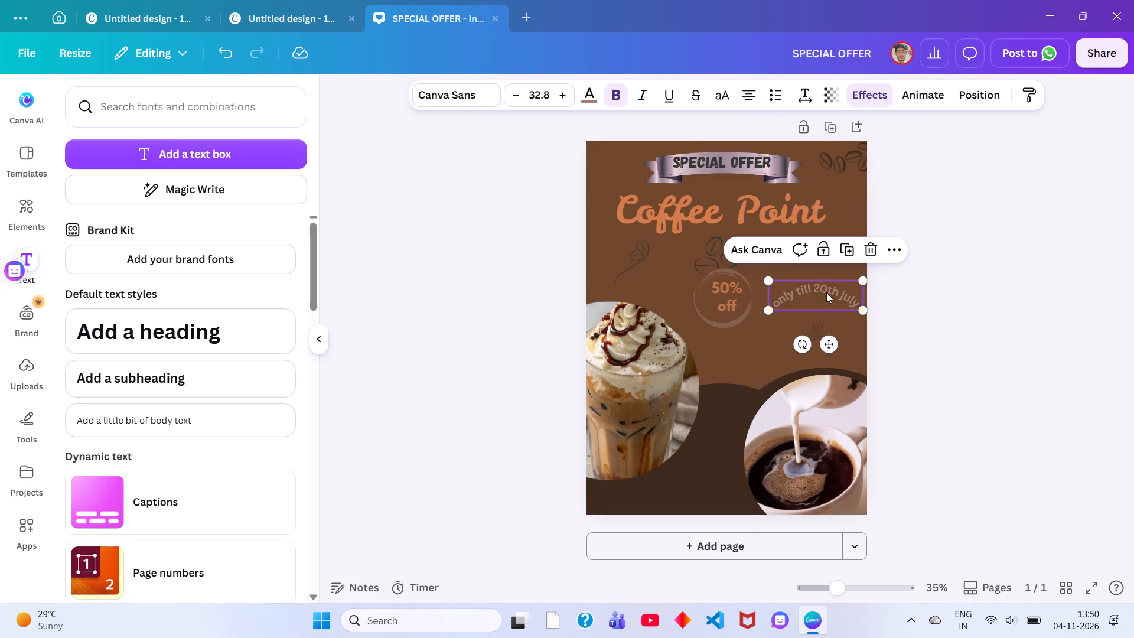
Increase the curve of the "only till 20th july" text to 61.
left_click(868, 95)
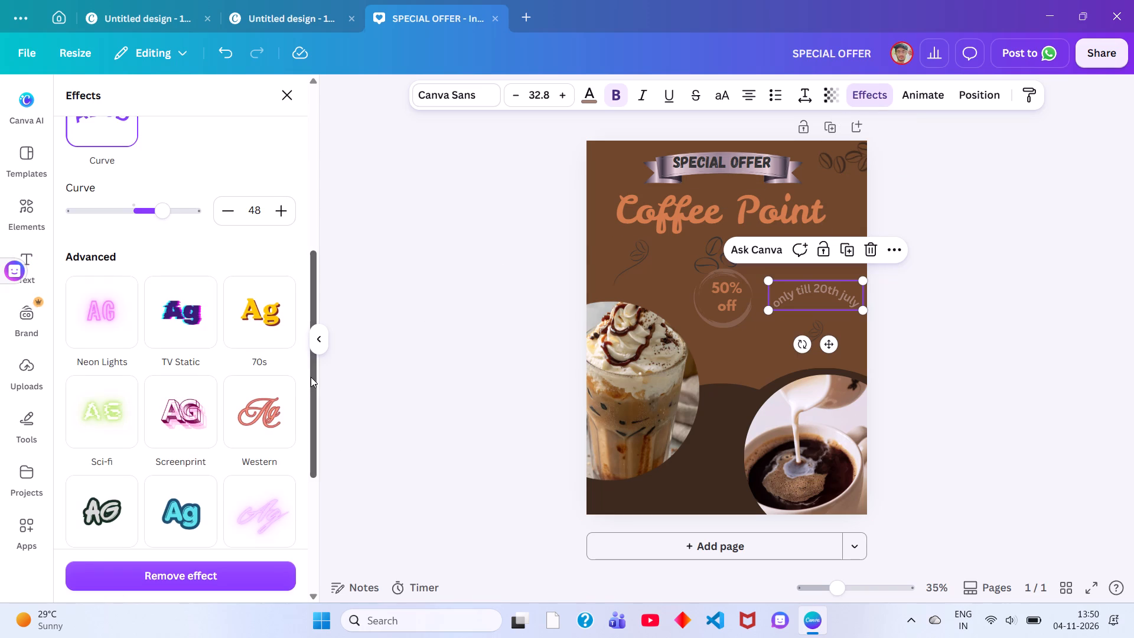
left_click_drag(164, 211, 165, 212)
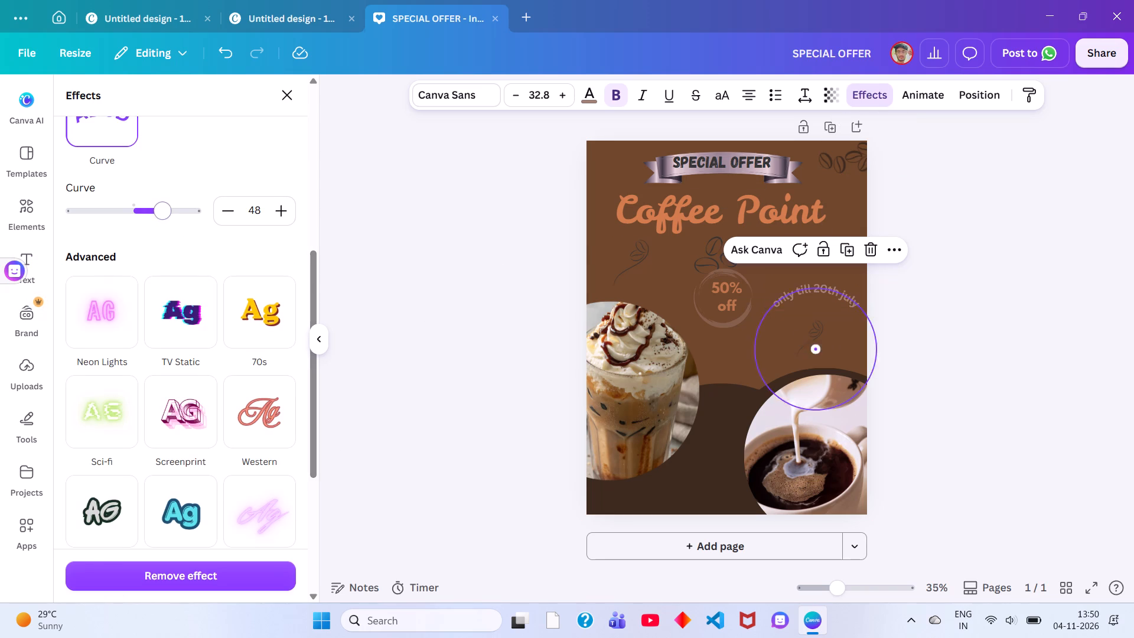
left_click_drag(165, 212, 169, 216)
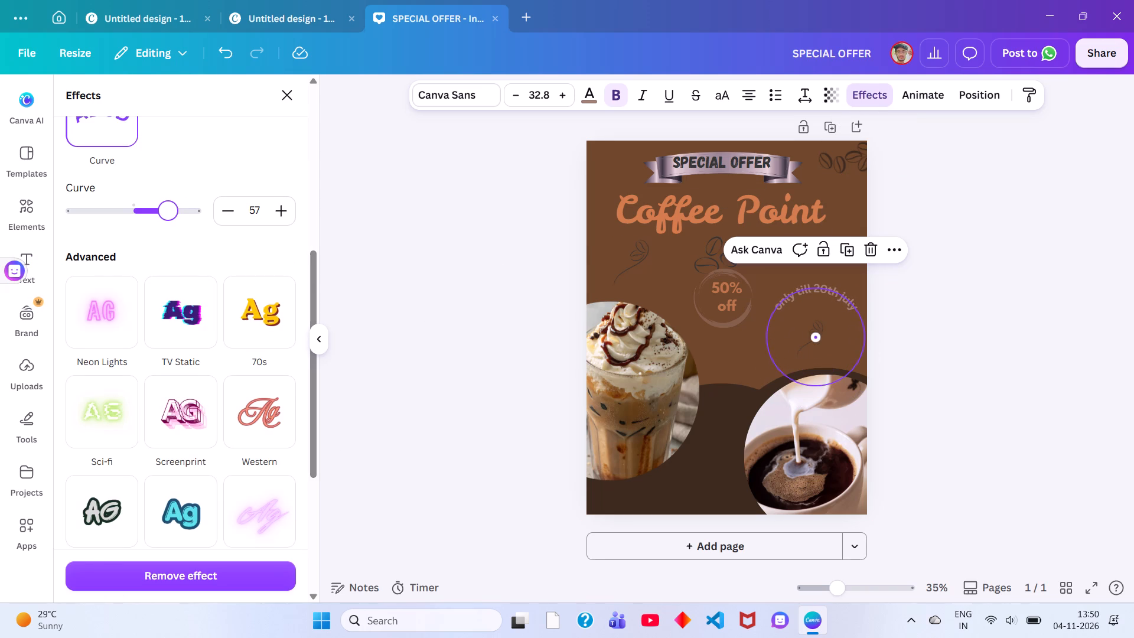
left_click_drag(169, 216, 171, 216)
left_click(964, 284)
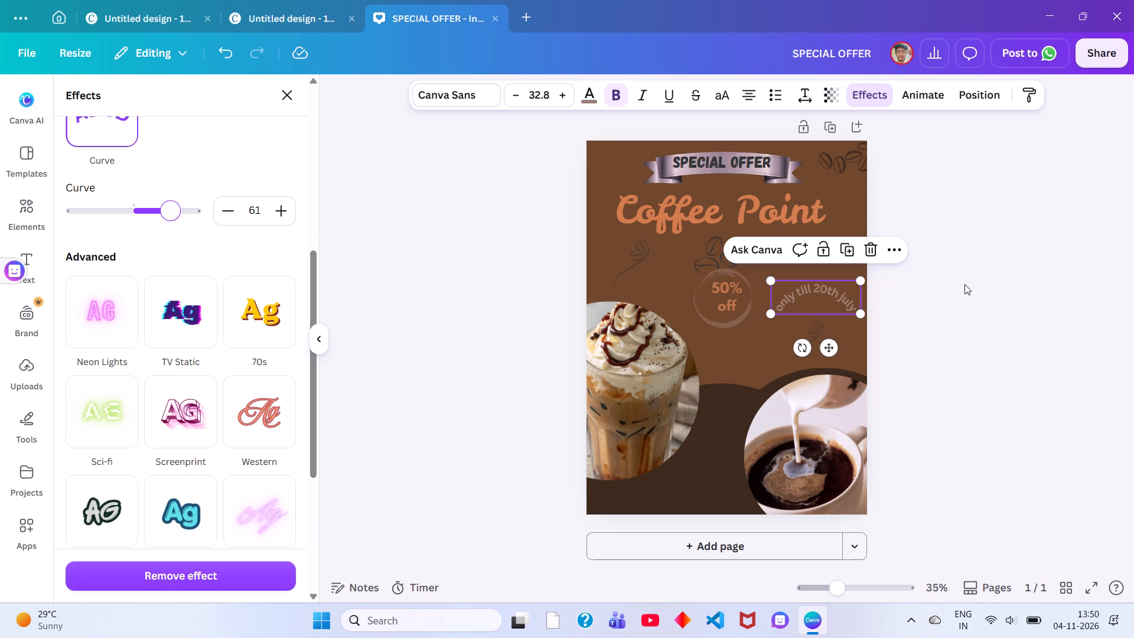
Move the curved date text closer to the 50% off badge, right beside its circle.
left_click_drag(820, 301, 797, 295)
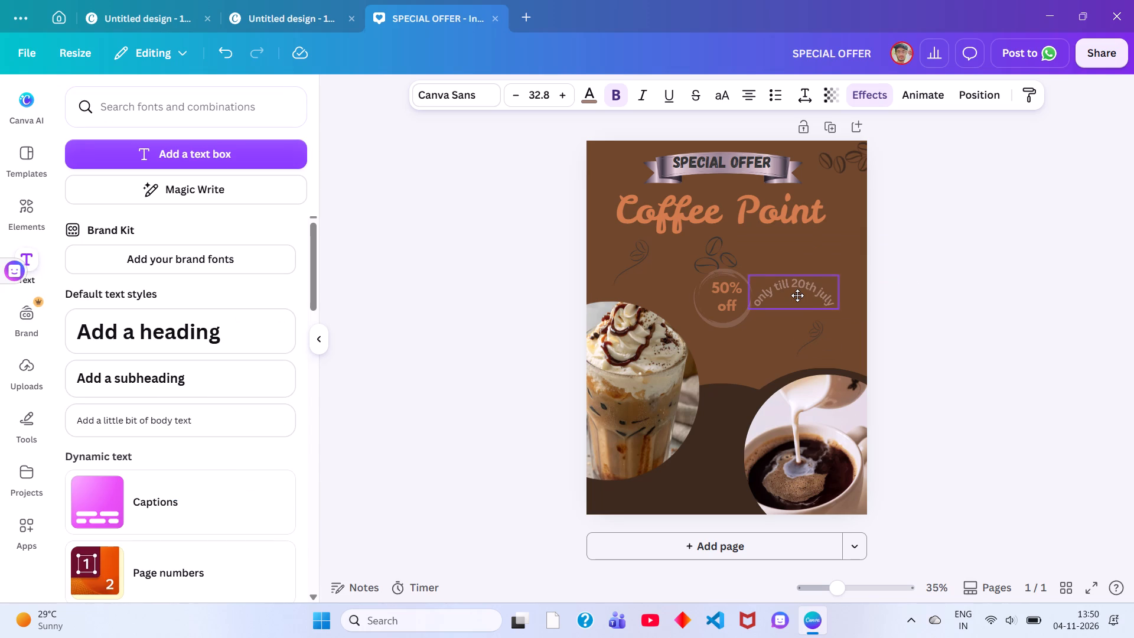
left_click_drag(797, 295, 797, 295)
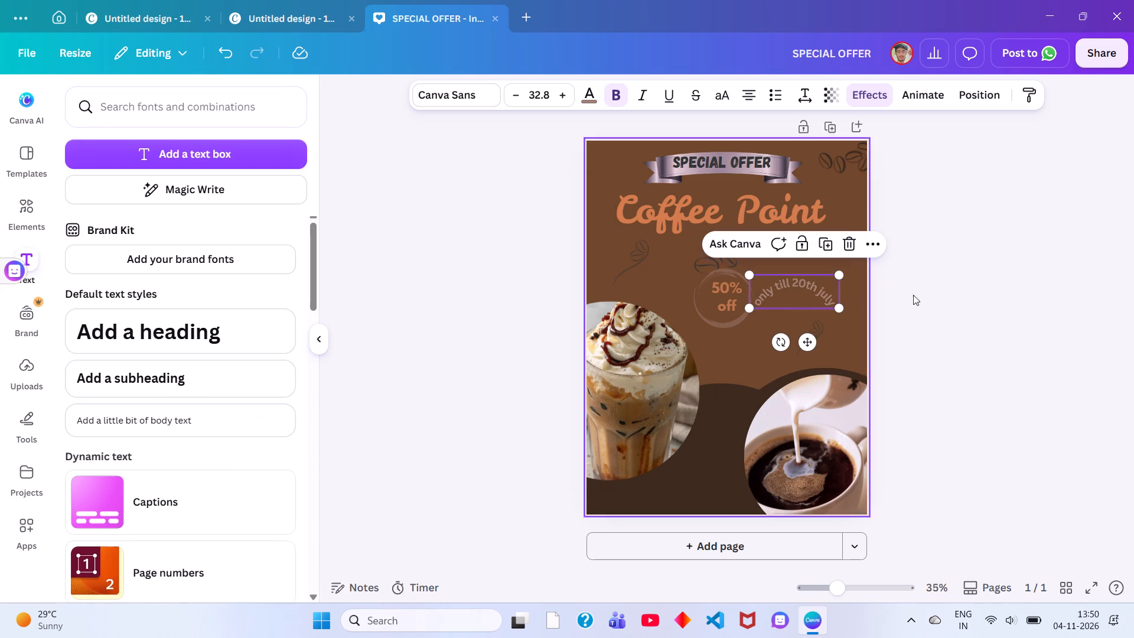
left_click(937, 305)
Center the badge circle horizontally on the poster and lower it and the 50% off text slightly, keeping the text inside the circle.
left_click_drag(734, 327, 737, 327)
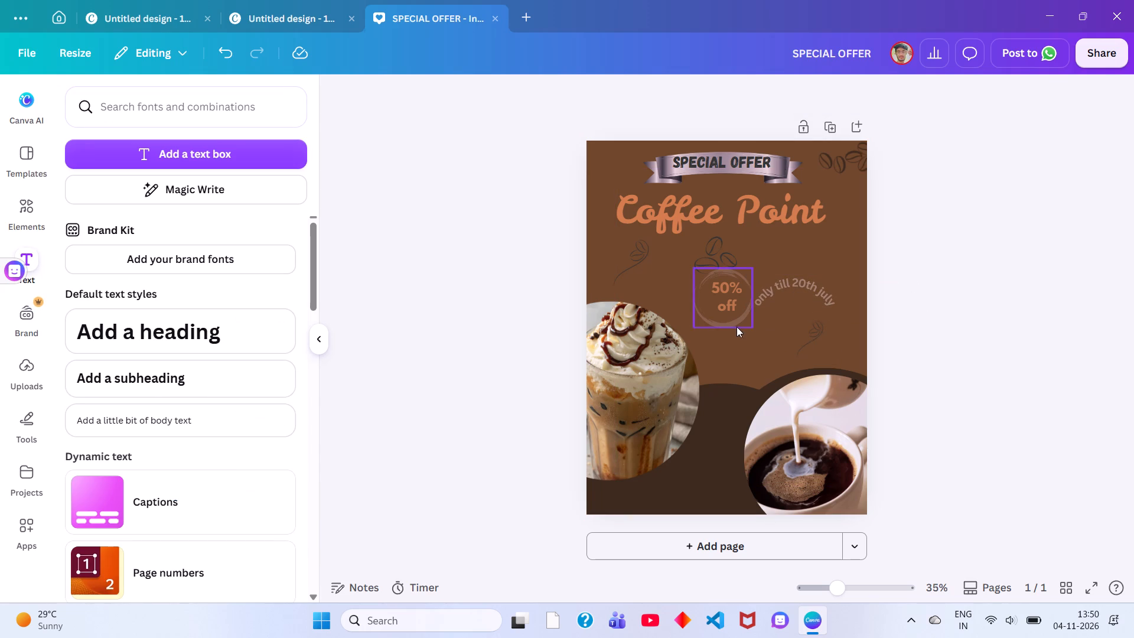
left_click_drag(737, 327, 737, 321)
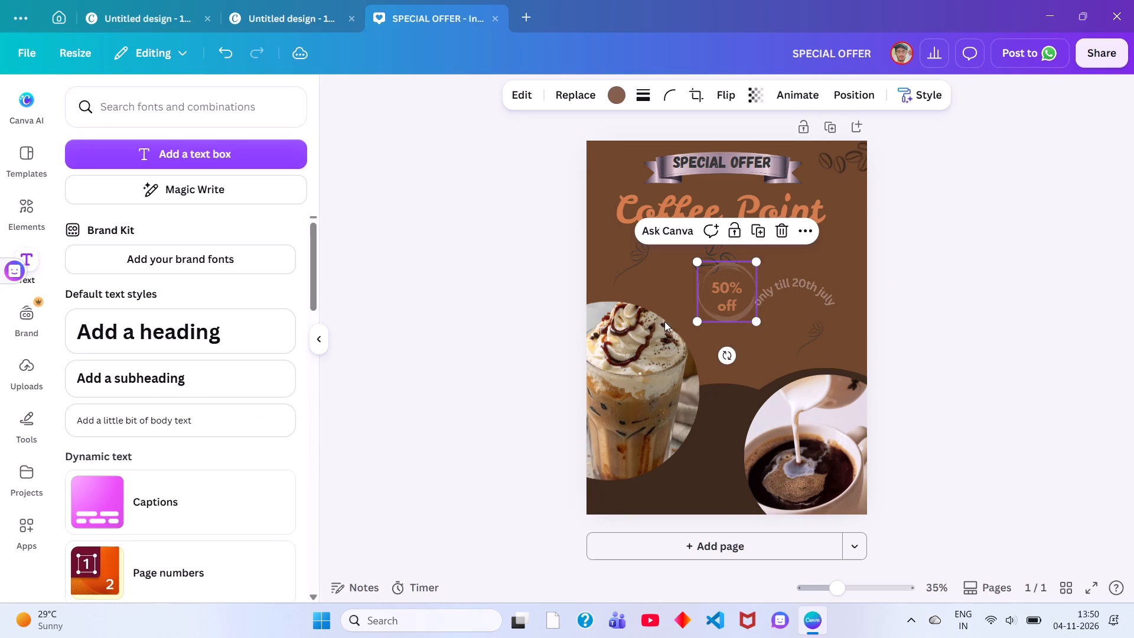
left_click(500, 325)
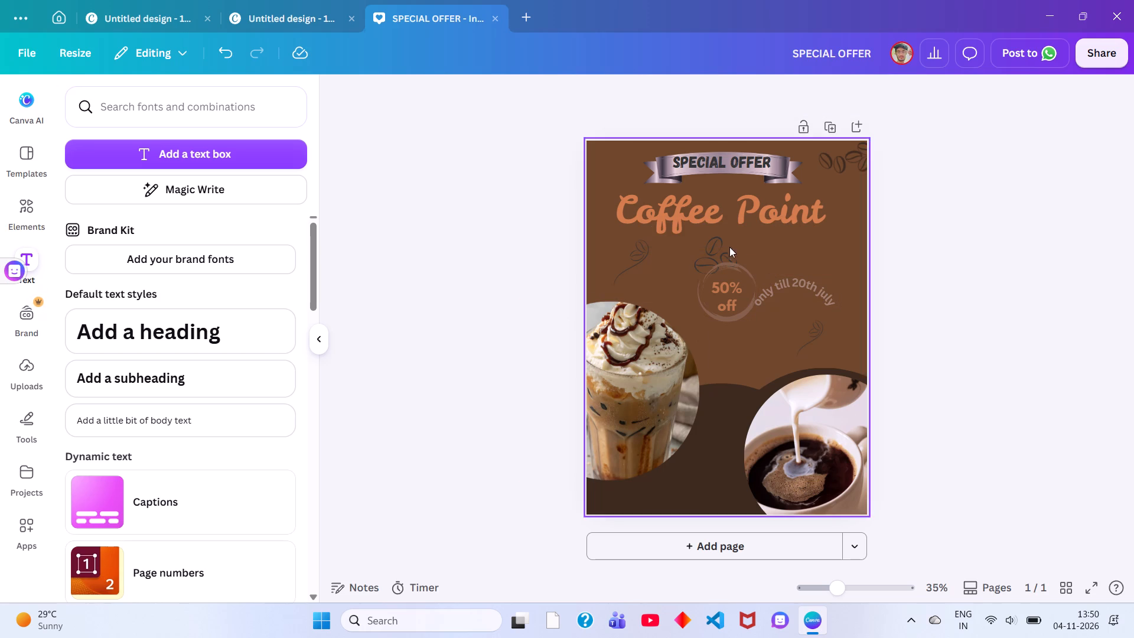
left_click(718, 245)
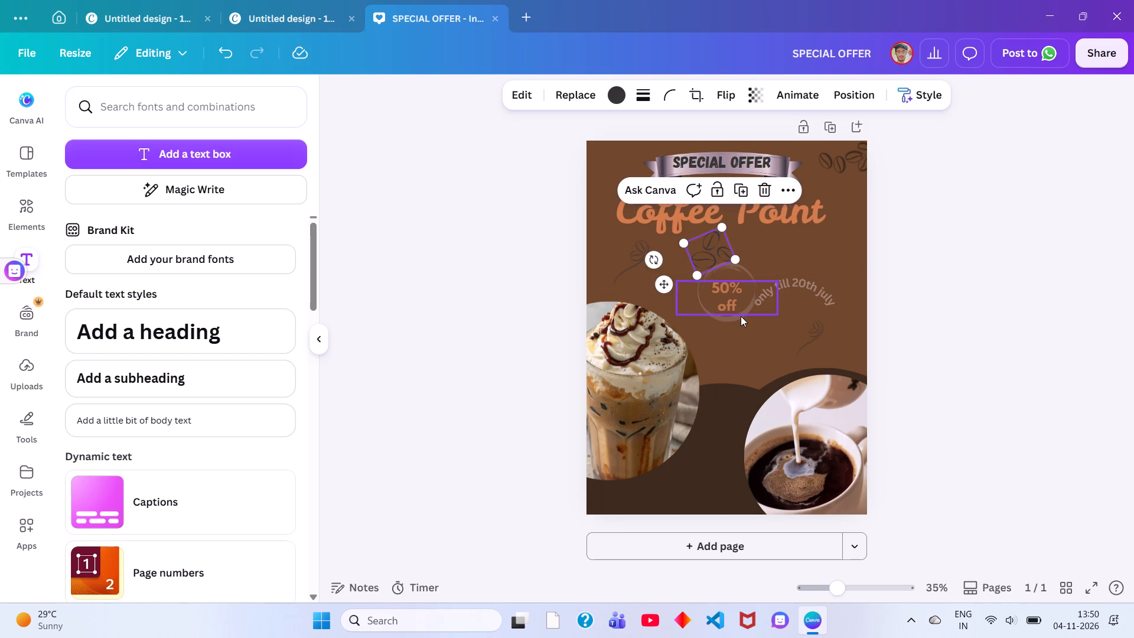
left_click_drag(729, 307, 729, 313)
left_click(744, 306)
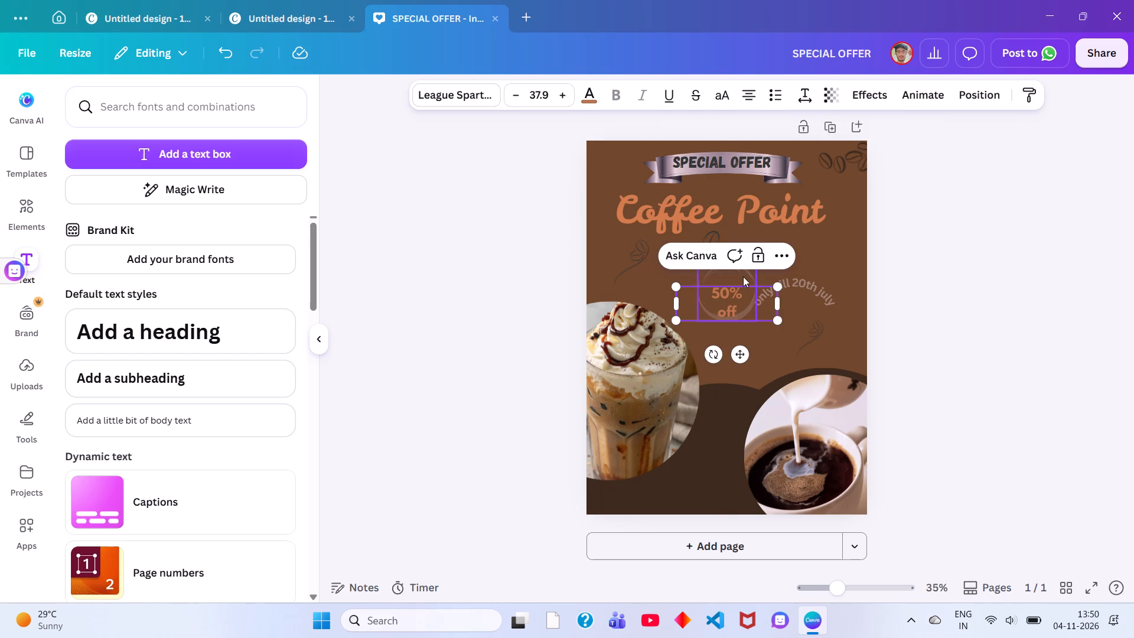
left_click(743, 276)
left_click_drag(743, 276, 743, 286)
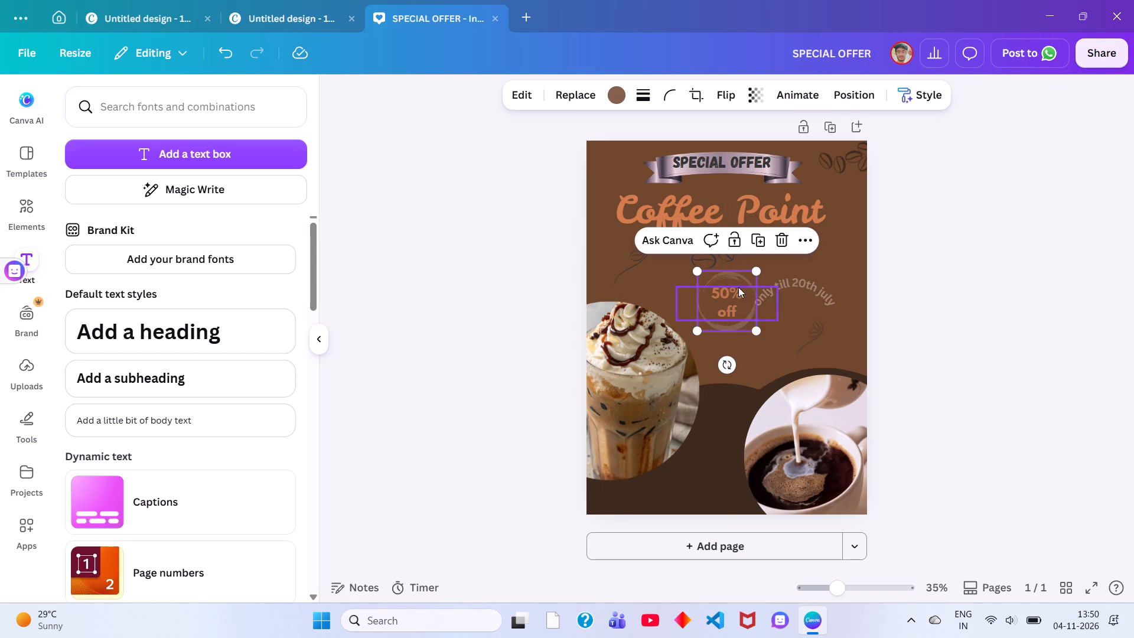
left_click(493, 338)
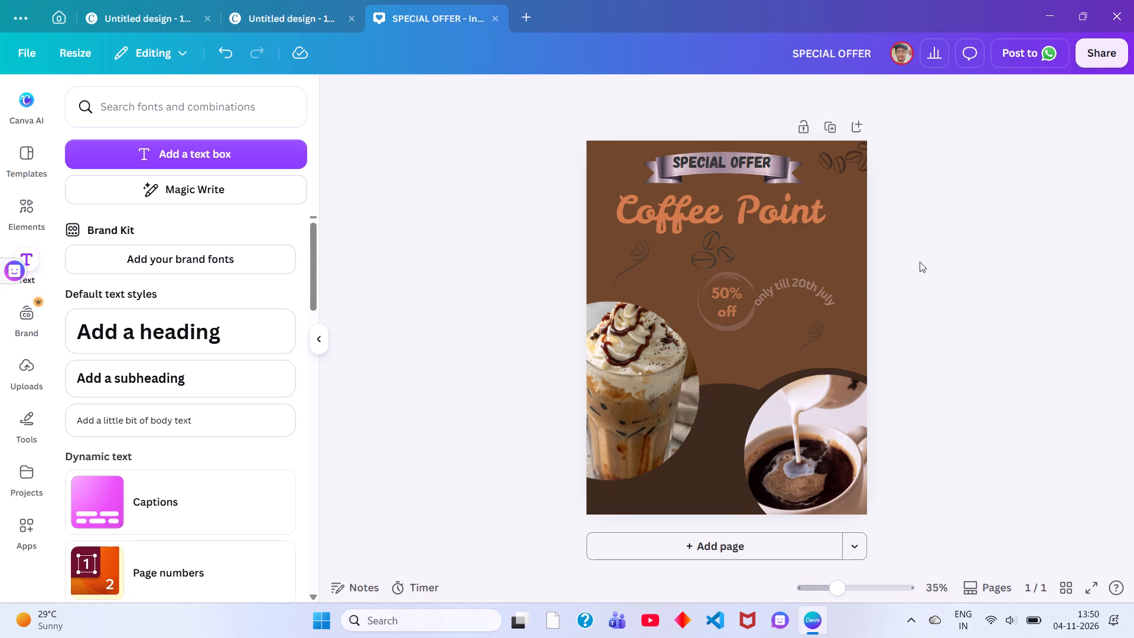
Rotate the curved date text steeply clockwise and move it against the upper-right side of the 50% off badge.
left_click_drag(816, 290, 825, 292)
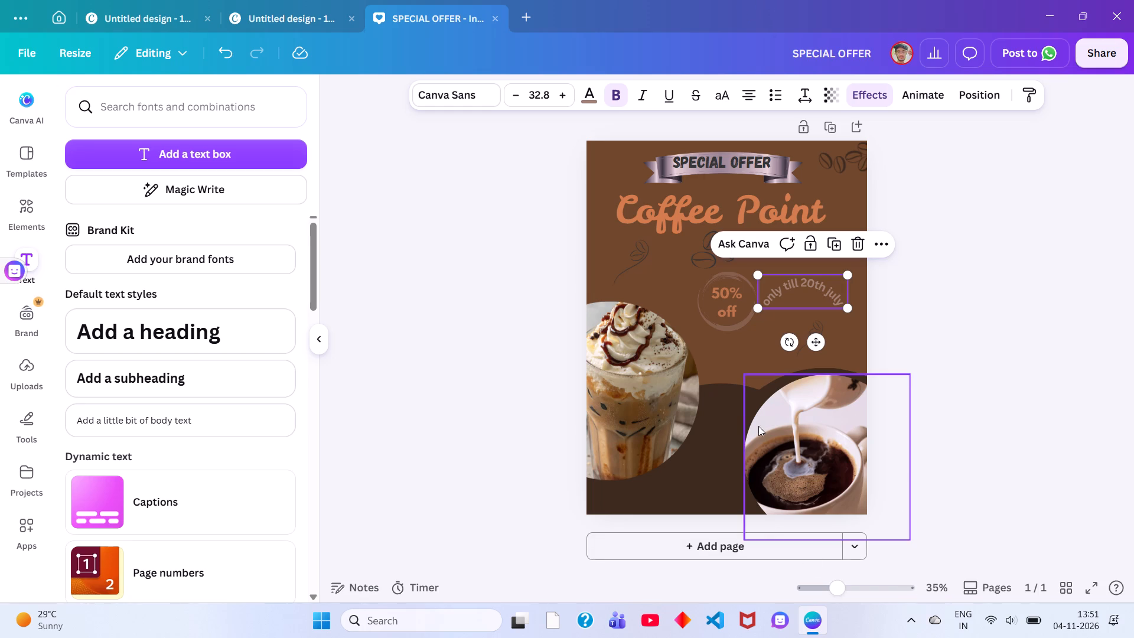
left_click_drag(790, 344, 748, 370)
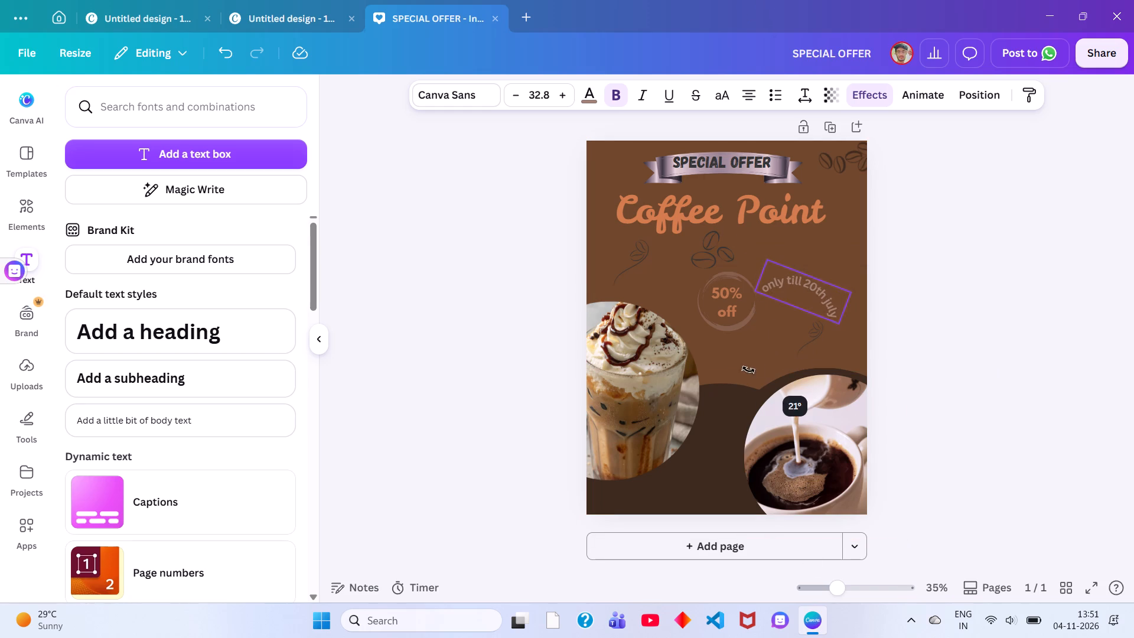
left_click_drag(748, 370, 661, 373)
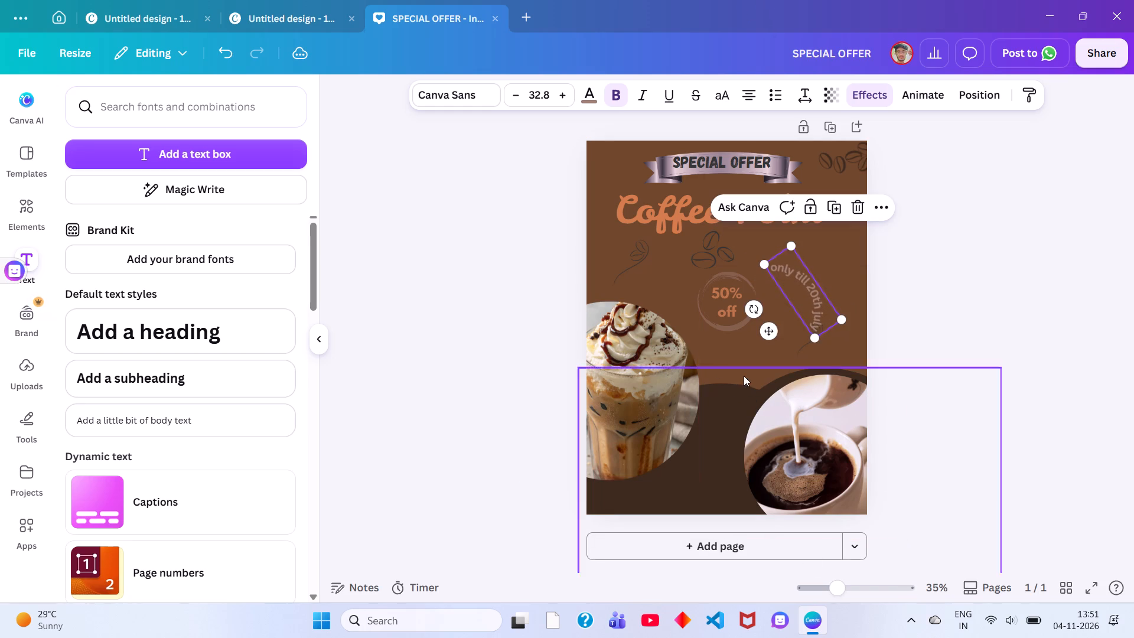
left_click_drag(812, 299, 781, 299)
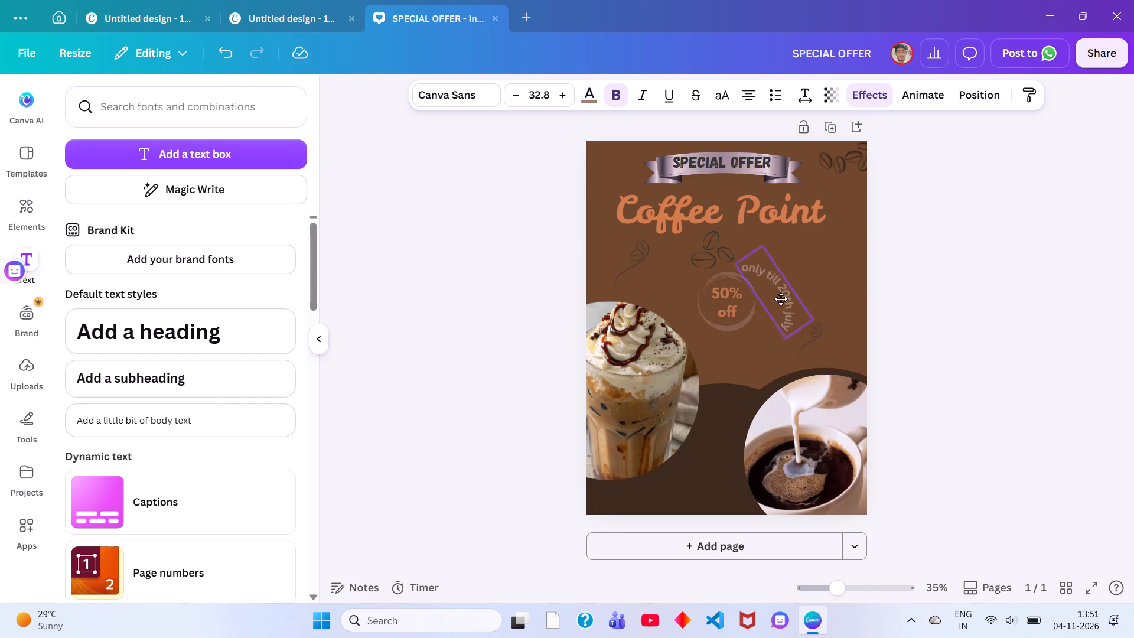
left_click_drag(781, 299, 767, 289)
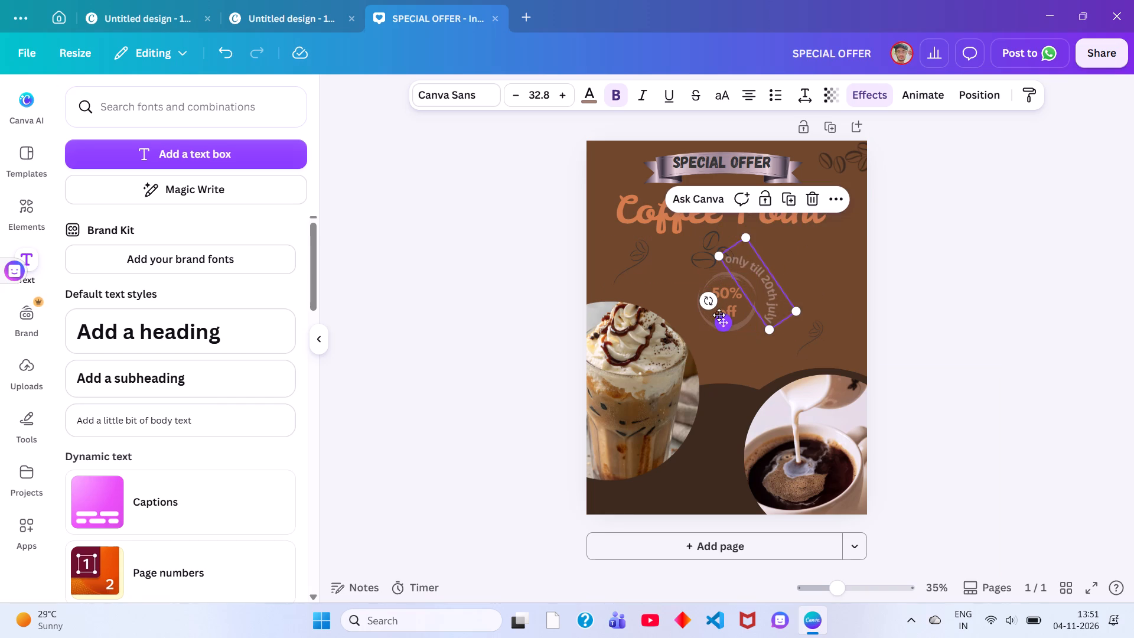
left_click(721, 323)
left_click(721, 321)
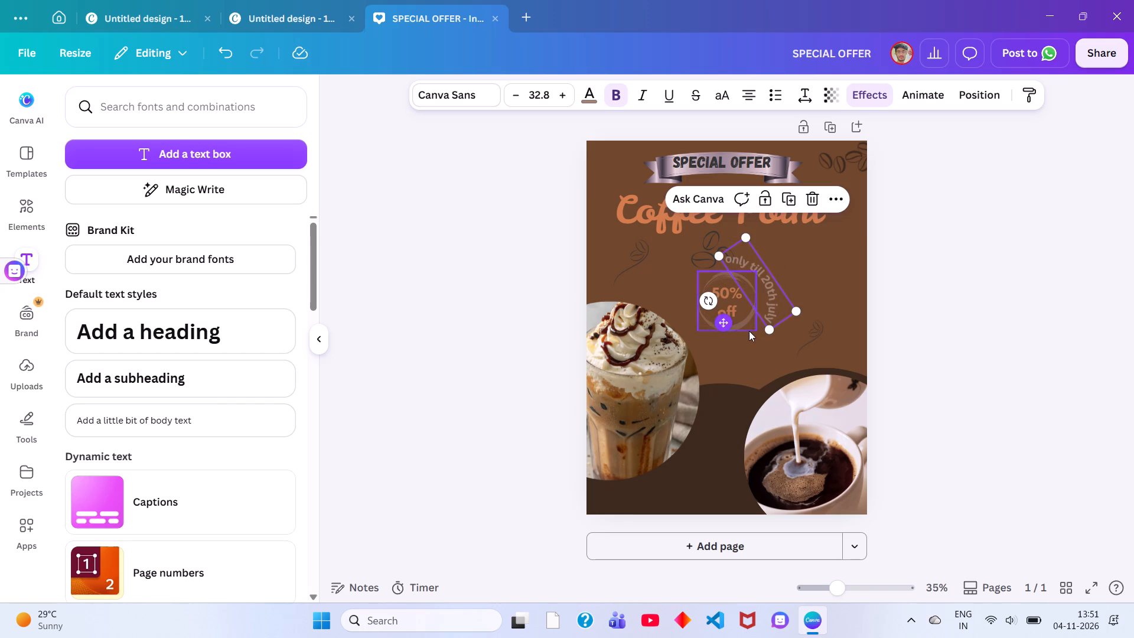
Shrink the curved date text to size 21.7 and fit it along the upper-right rim of the badge circle.
left_click_drag(769, 327, 771, 293)
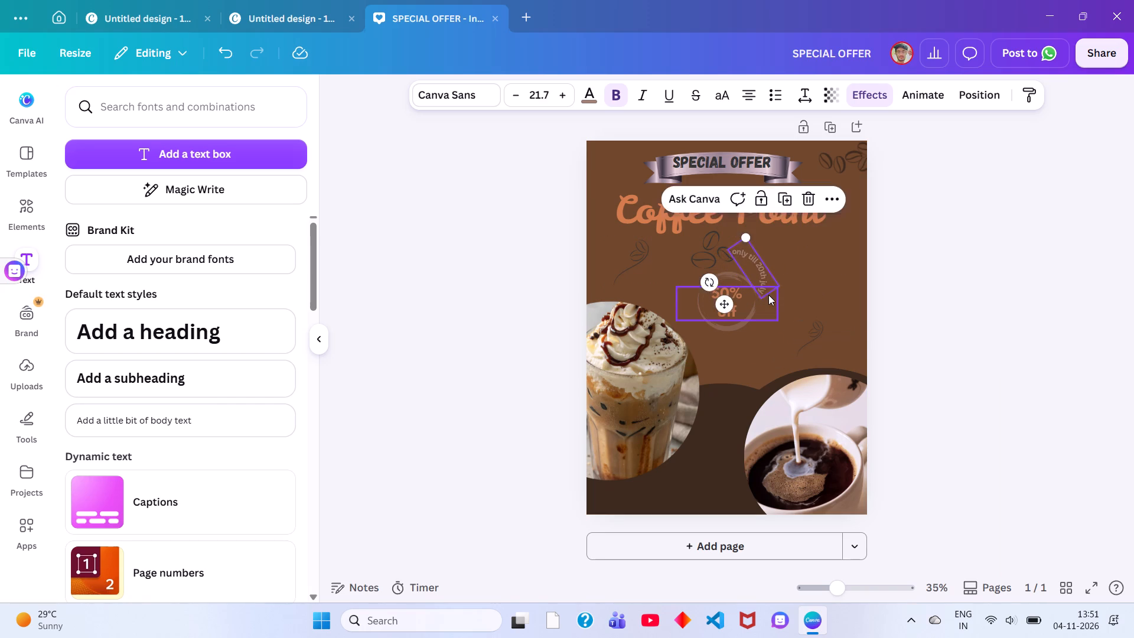
left_click(768, 295)
left_click(758, 287)
left_click_drag(761, 265, 768, 282)
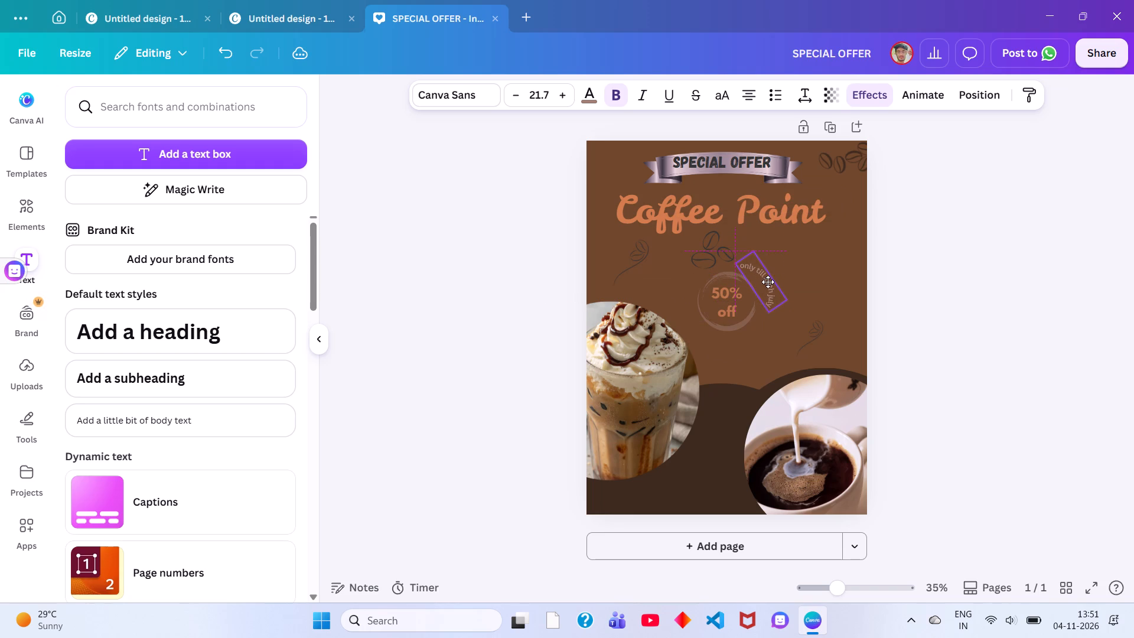
left_click_drag(768, 282, 755, 279)
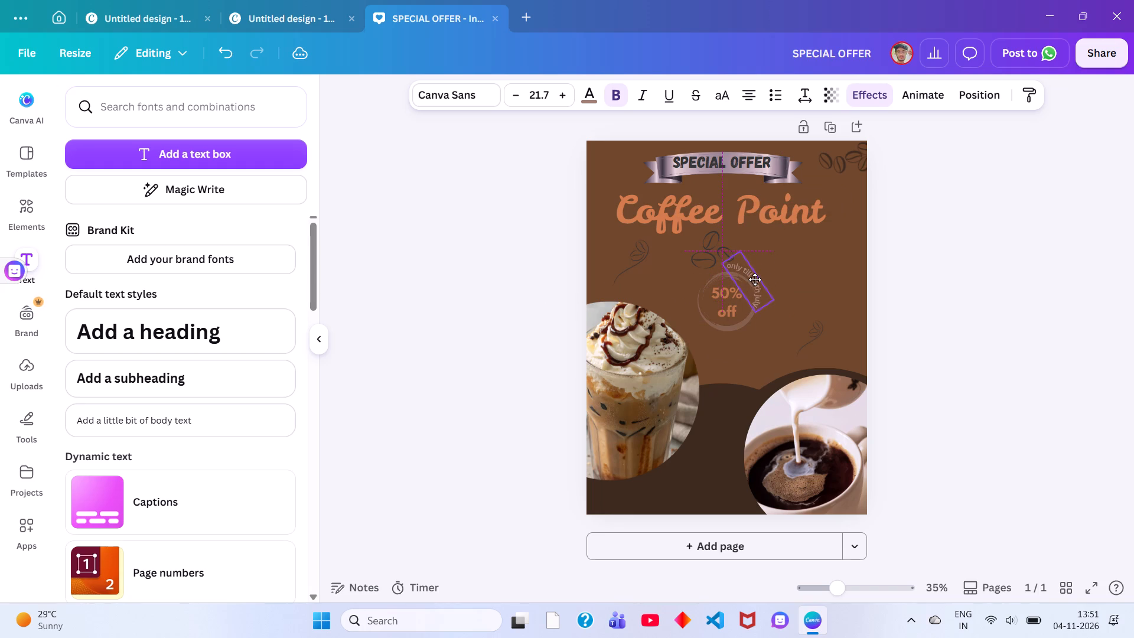
left_click_drag(755, 279, 762, 284)
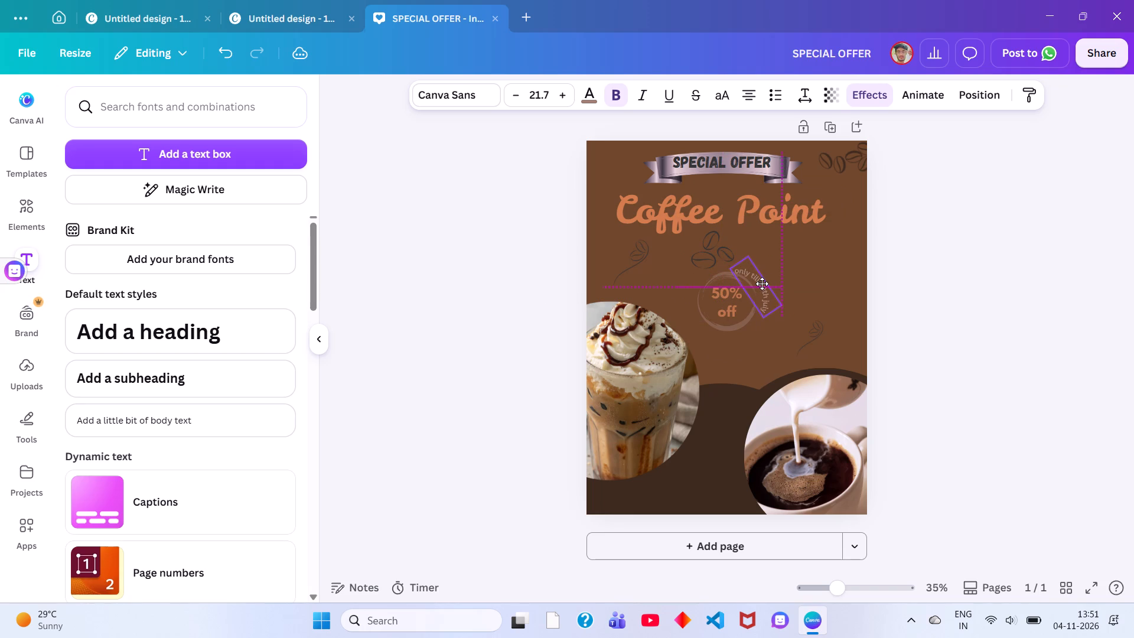
left_click_drag(762, 284, 760, 281)
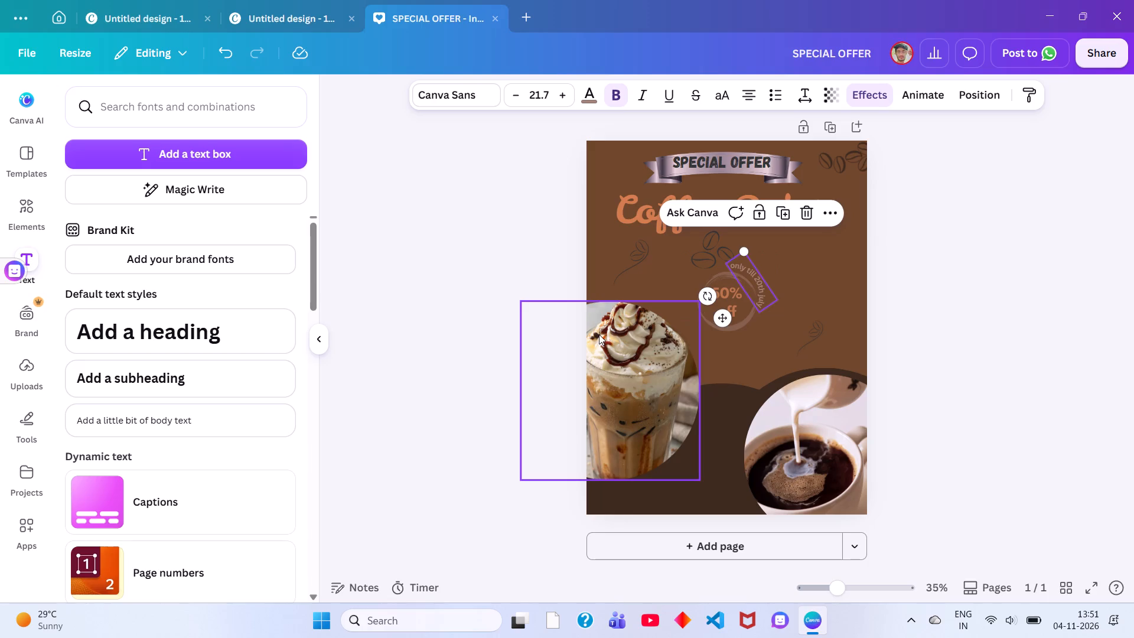
left_click(491, 341)
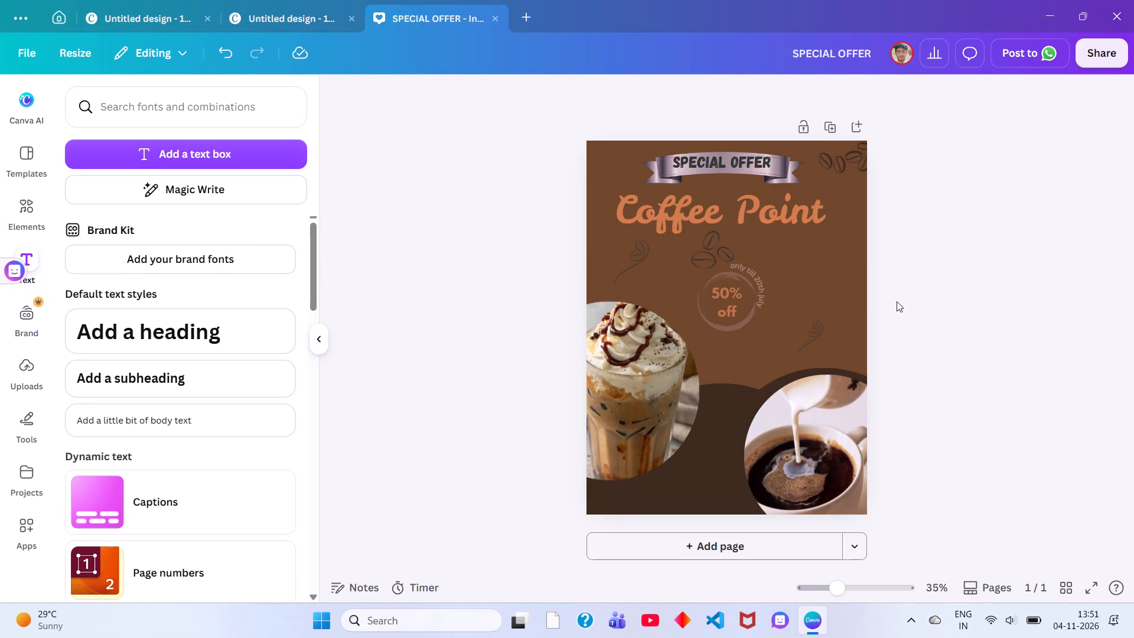
Recolor the curved date text, trying light neon pink #e2dbe1 and settling on the light beige-pink from the coffee cup photo's colors.
left_click(762, 287)
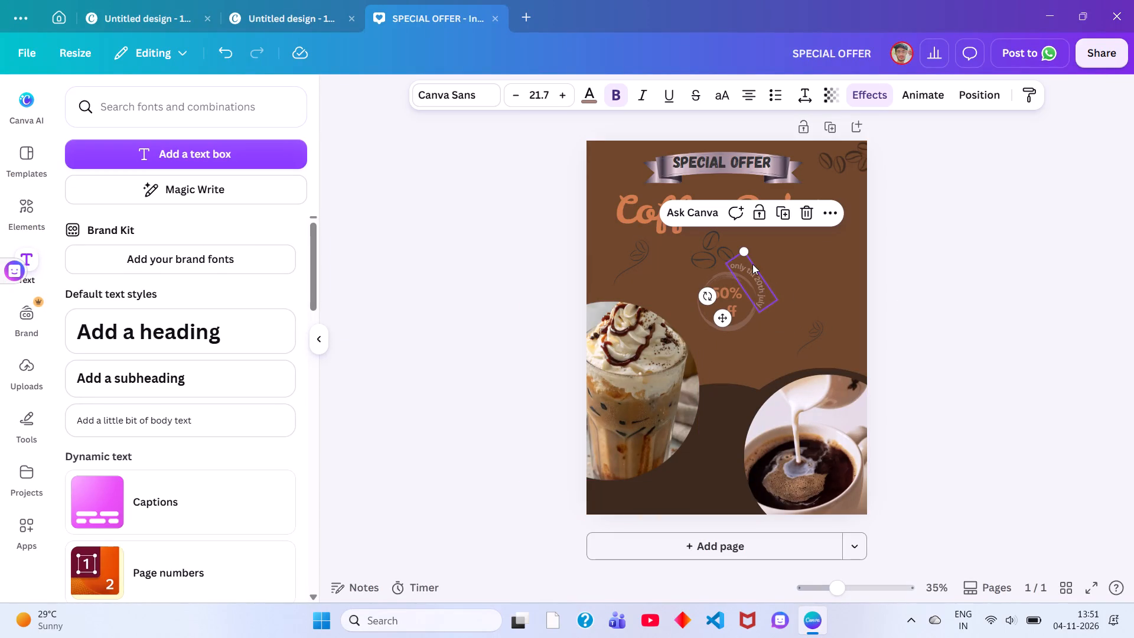
left_click(591, 92)
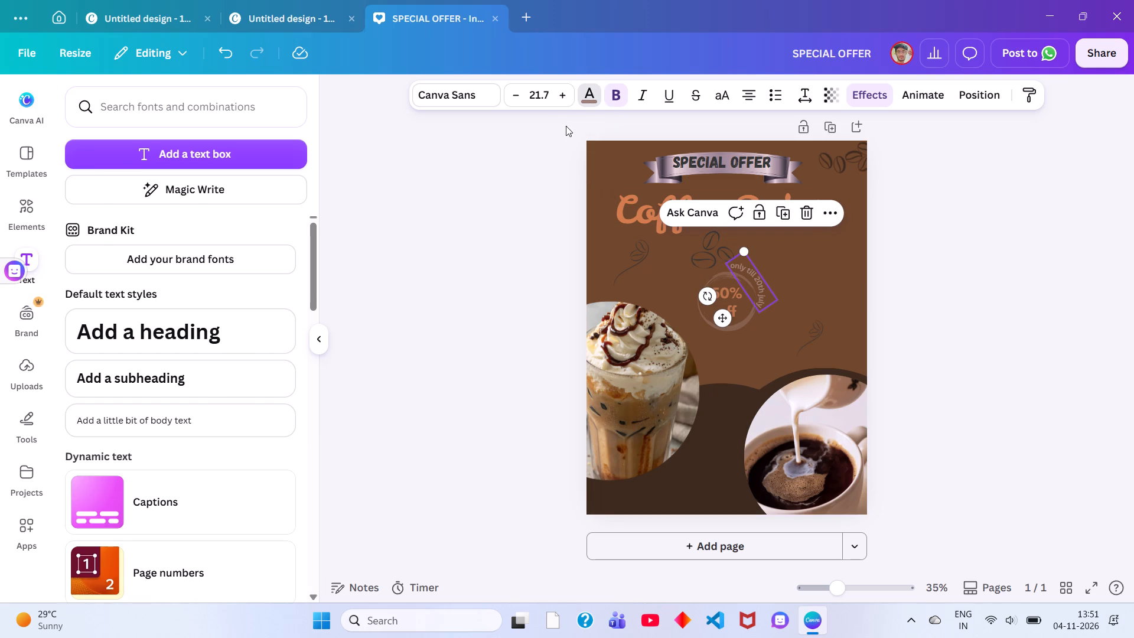
left_click(144, 265)
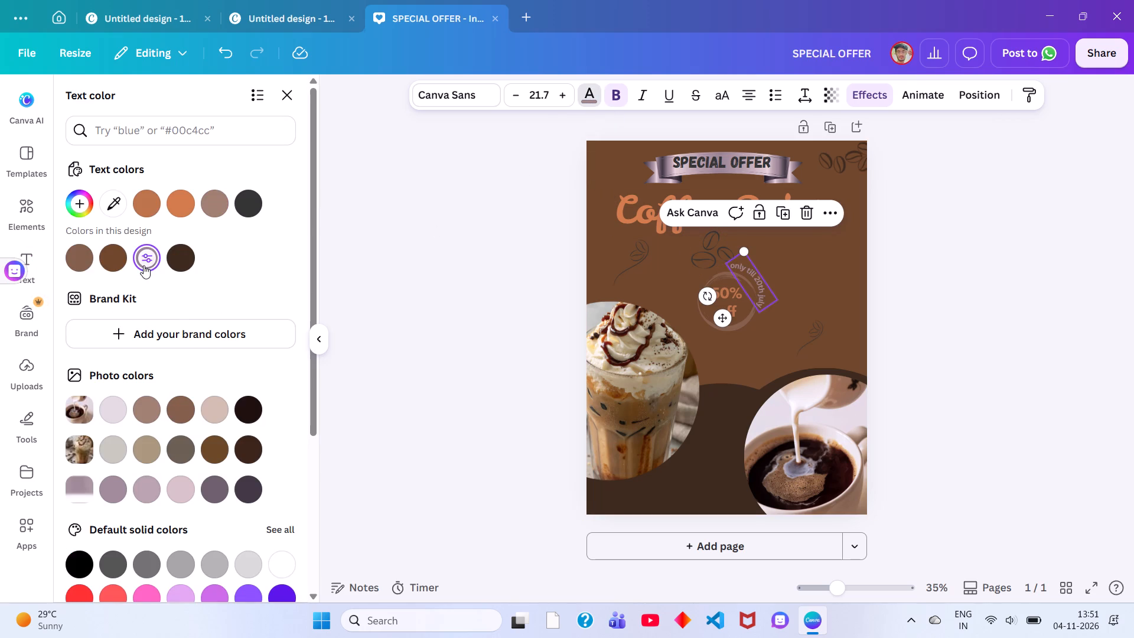
left_click(118, 411)
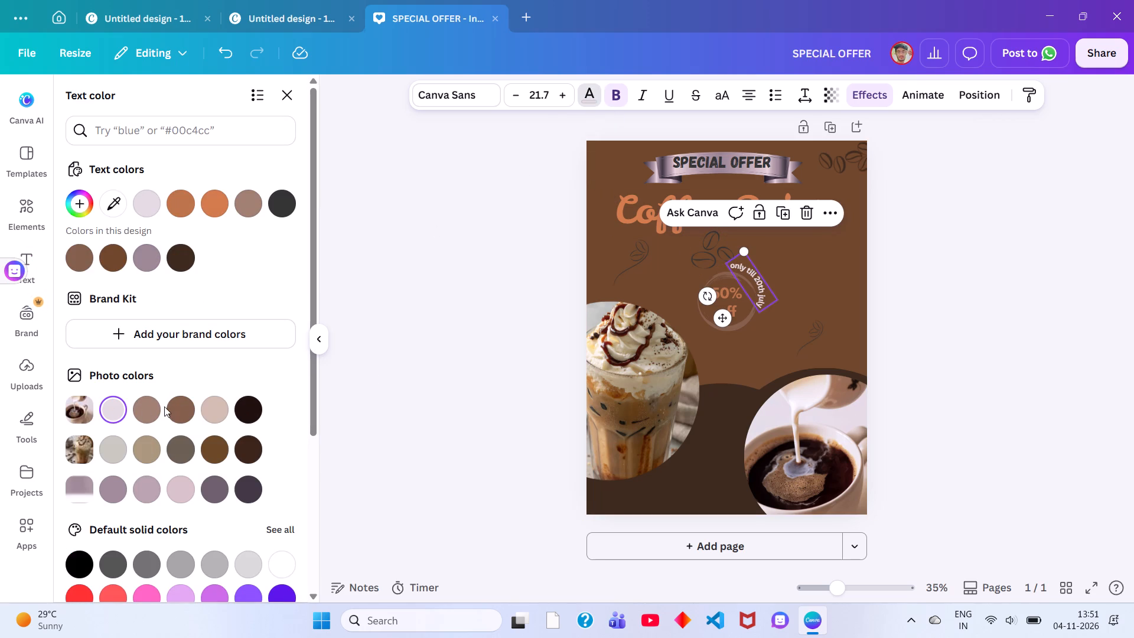
left_click(212, 405)
left_click(439, 372)
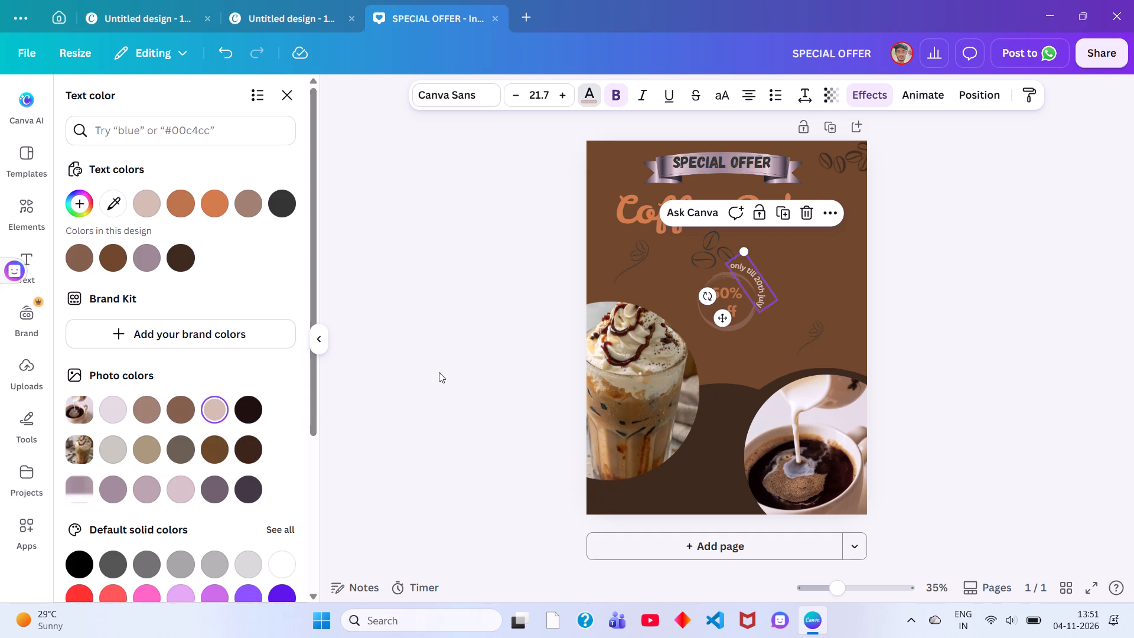
left_click(767, 297)
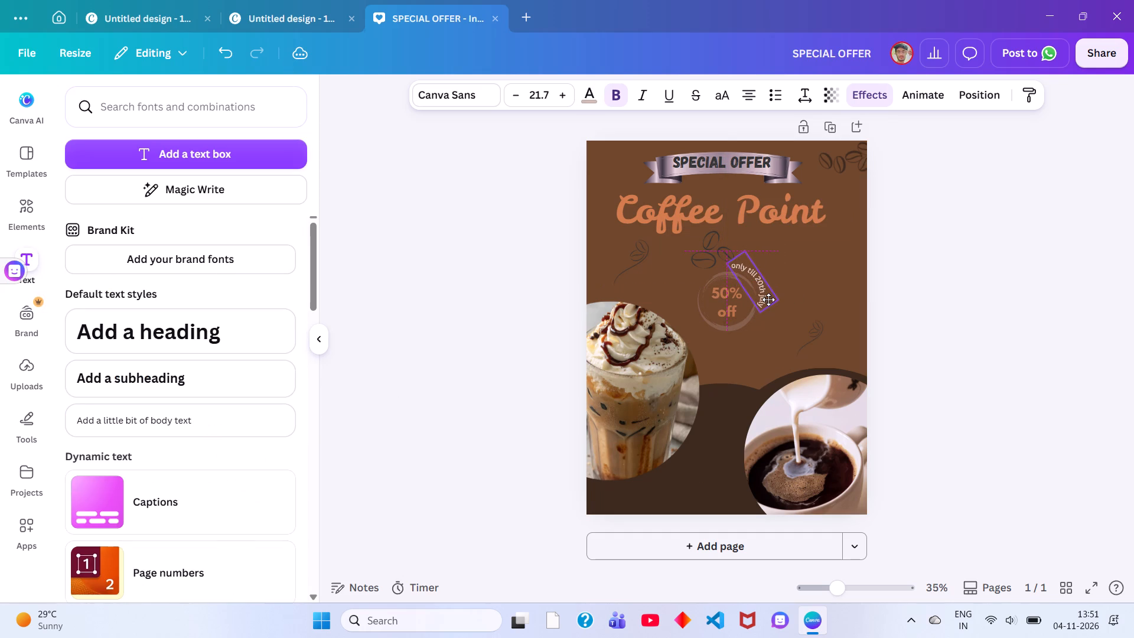
left_click(514, 353)
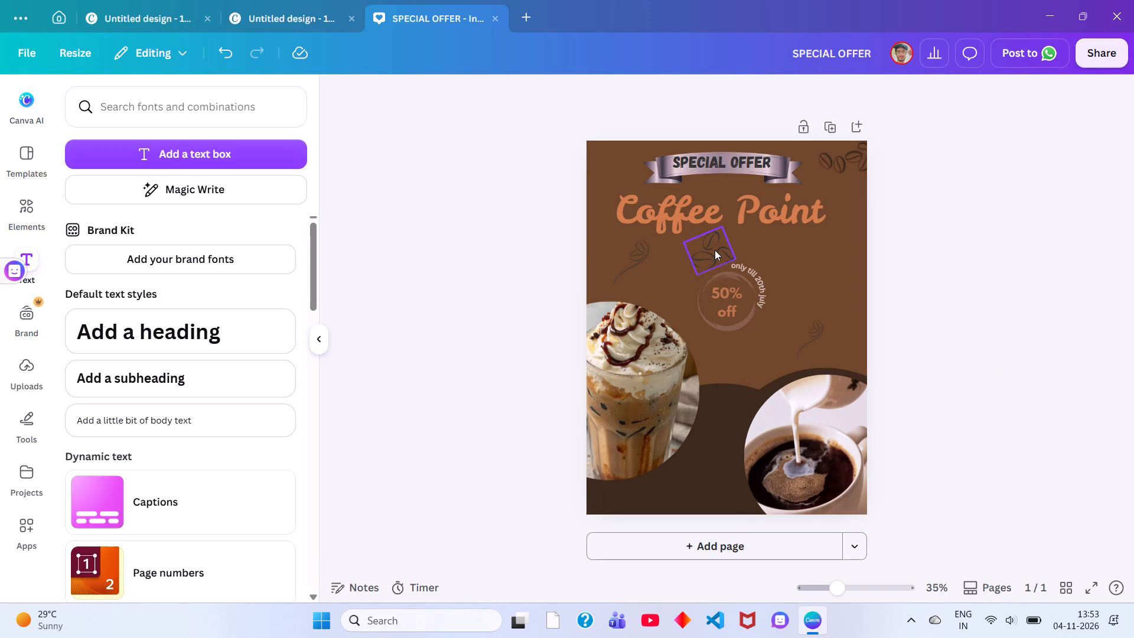
Move the central coffee beans to the lower edge of the 50% off badge and enlarge them slightly.
left_click_drag(715, 249, 734, 325)
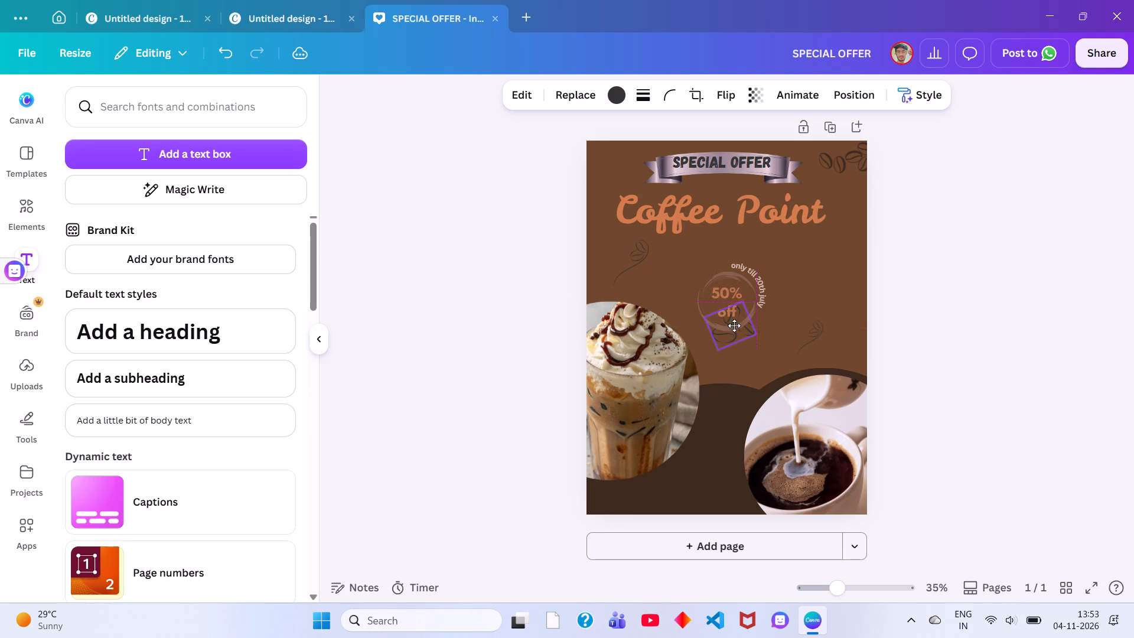
left_click_drag(734, 325, 730, 325)
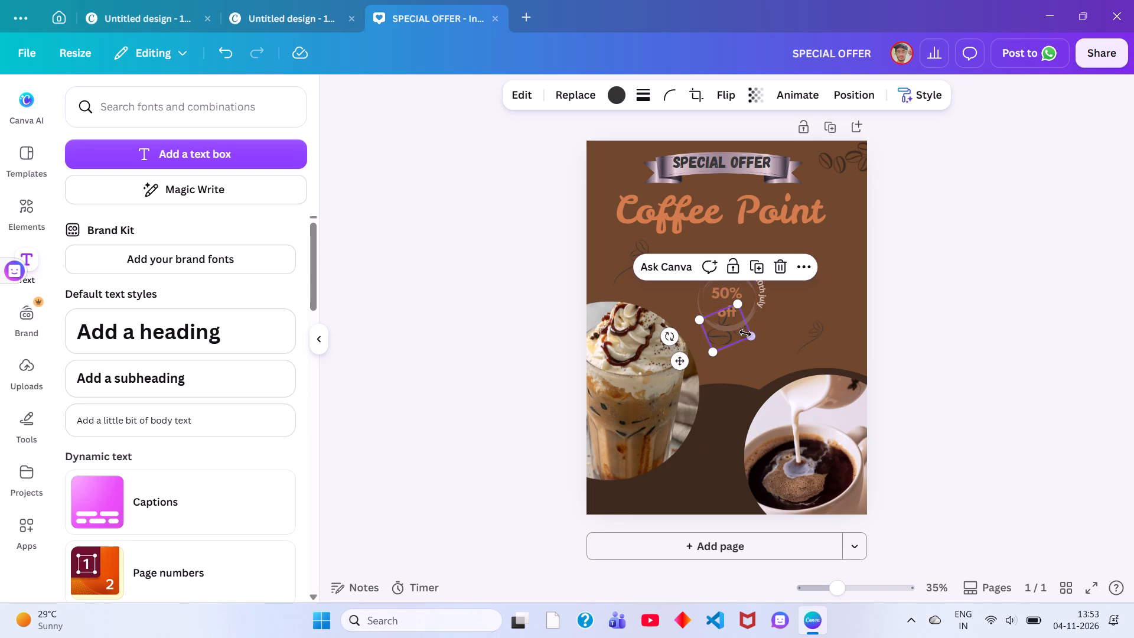
left_click_drag(750, 338, 754, 347)
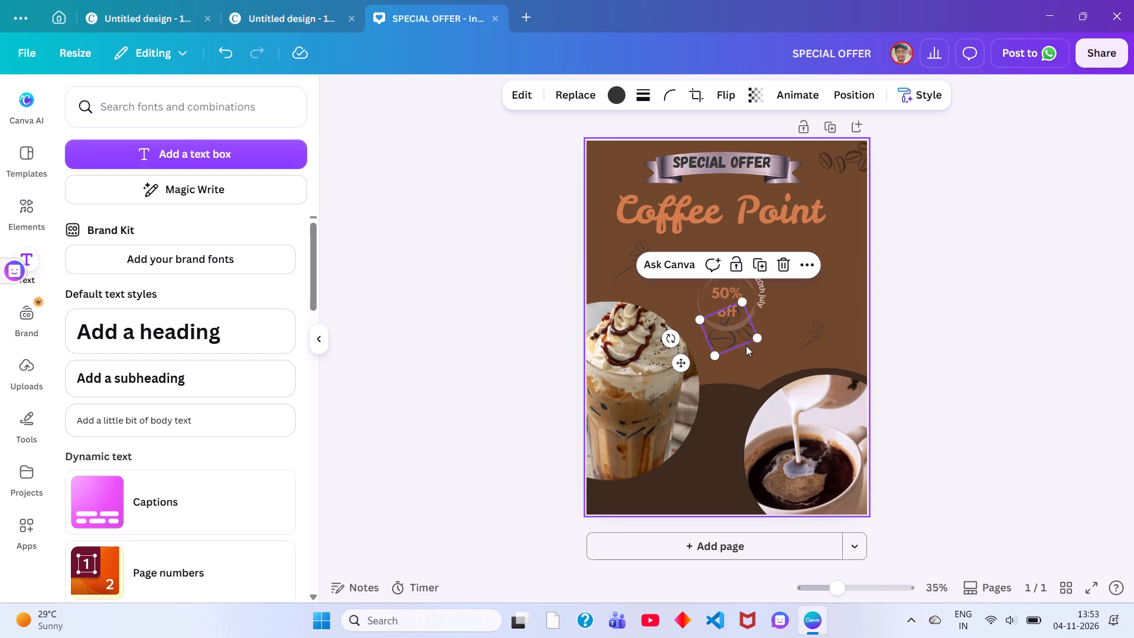
Shift the coffee beans slightly left beneath the 50% off badge.
left_click_drag(731, 335, 726, 333)
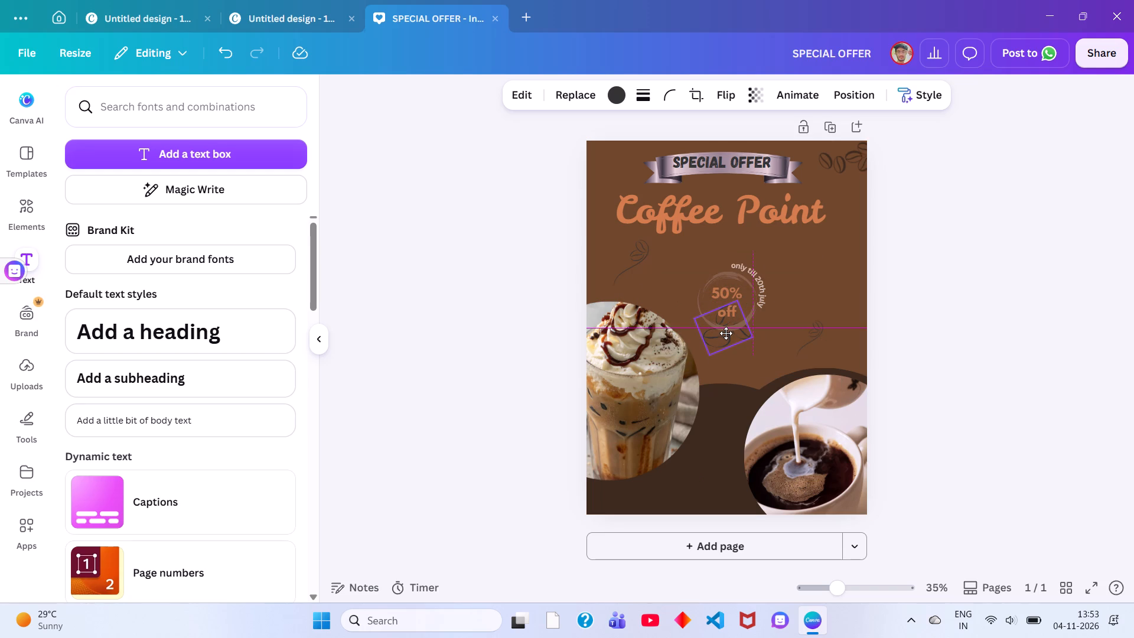
left_click_drag(726, 333, 725, 333)
left_click(509, 396)
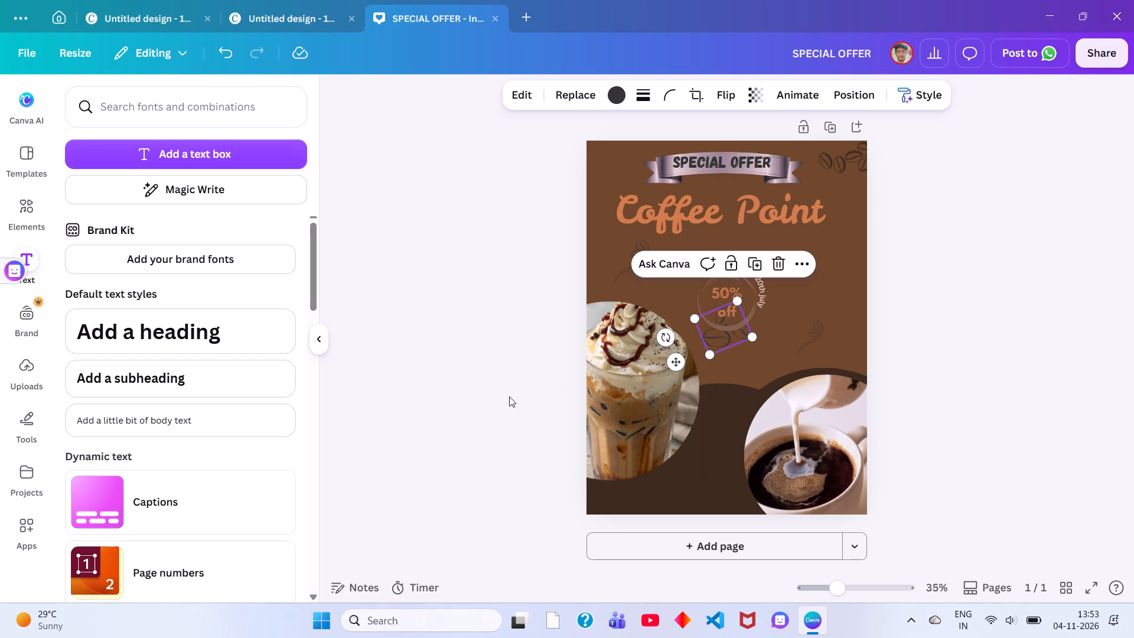
Recolor the circle around the 50% off text, trying dark gray brown #3c2a1e and settling on the design's dark gray.
left_click(728, 328)
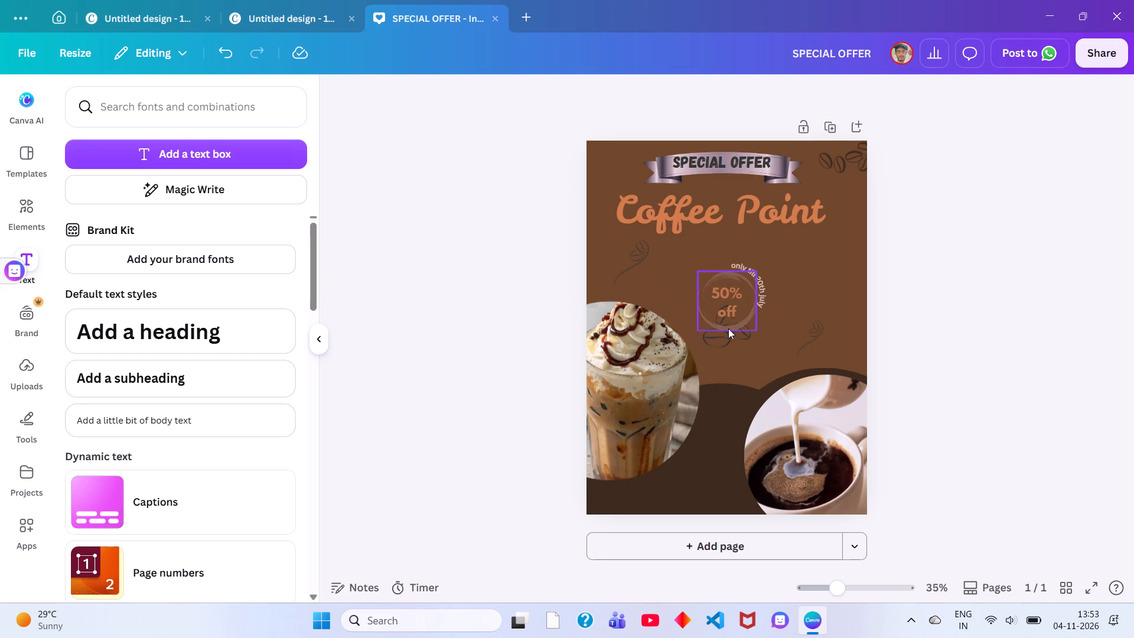
left_click(615, 95)
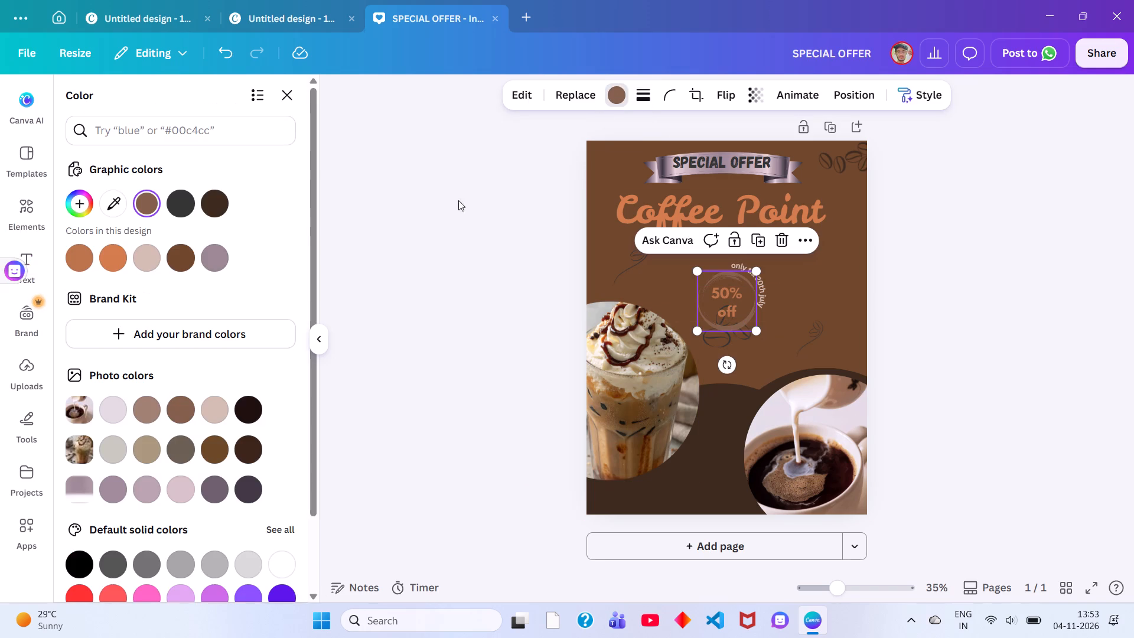
left_click(188, 203)
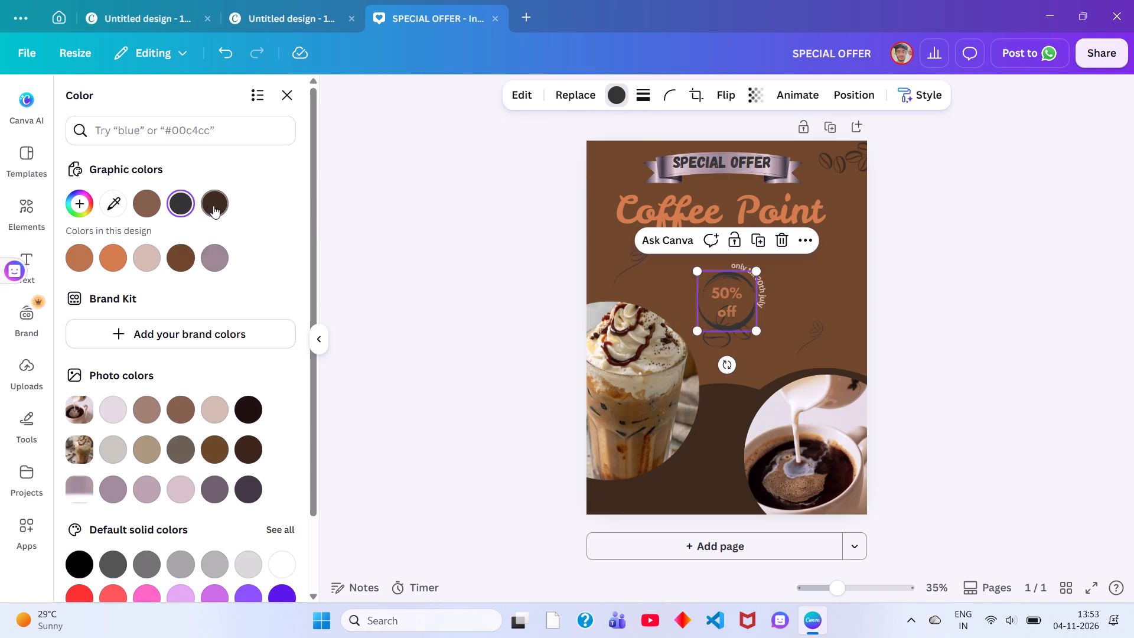
left_click(220, 206)
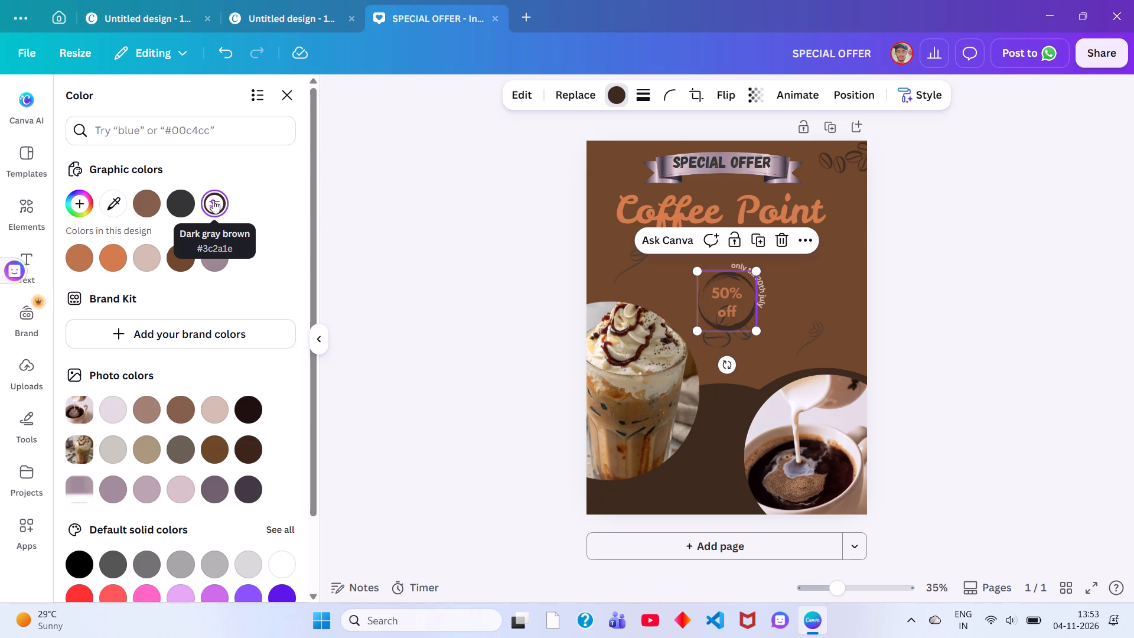
left_click(189, 193)
left_click(461, 243)
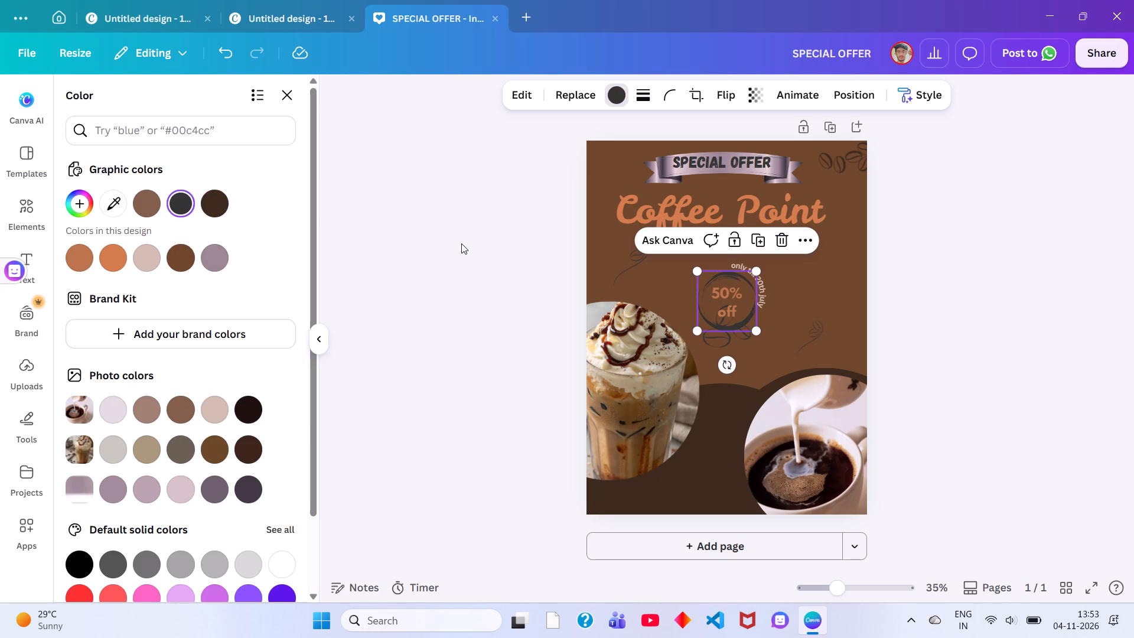
left_click(738, 325)
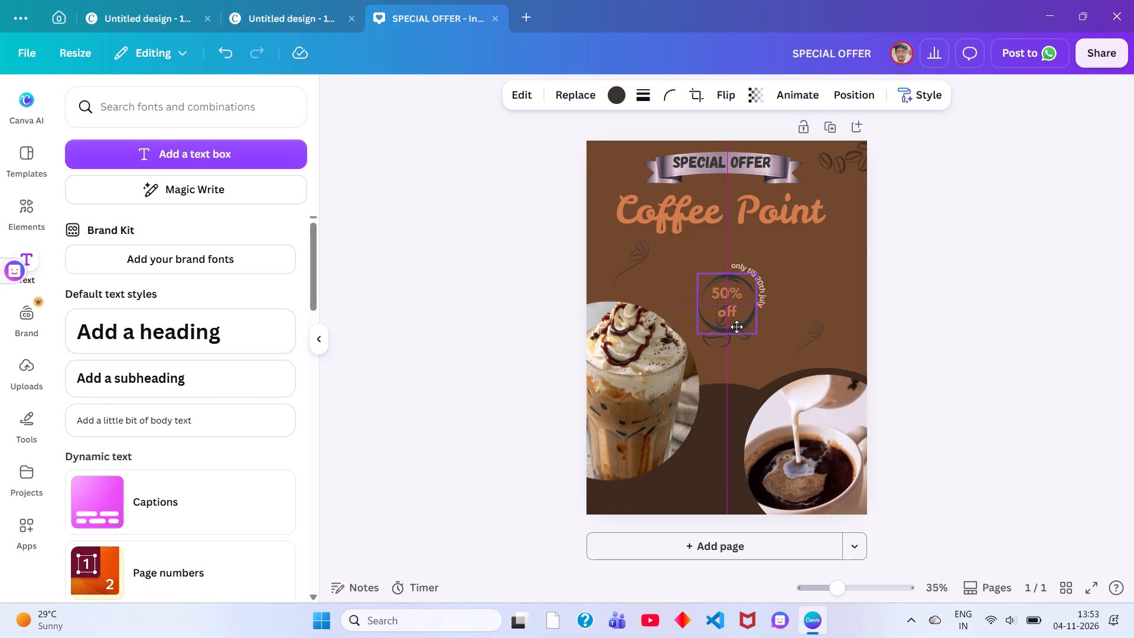
left_click(515, 343)
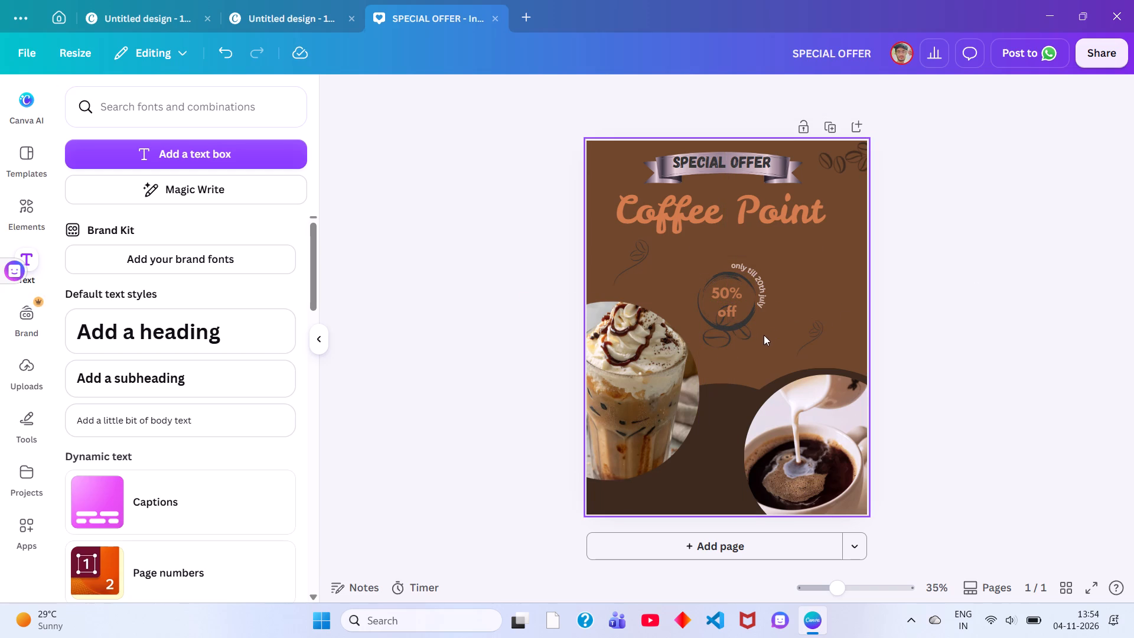
Recolor the coffee beans below the badge, trying several browns and settling on the darkest brown from the iced coffee photo's colors.
left_click(738, 339)
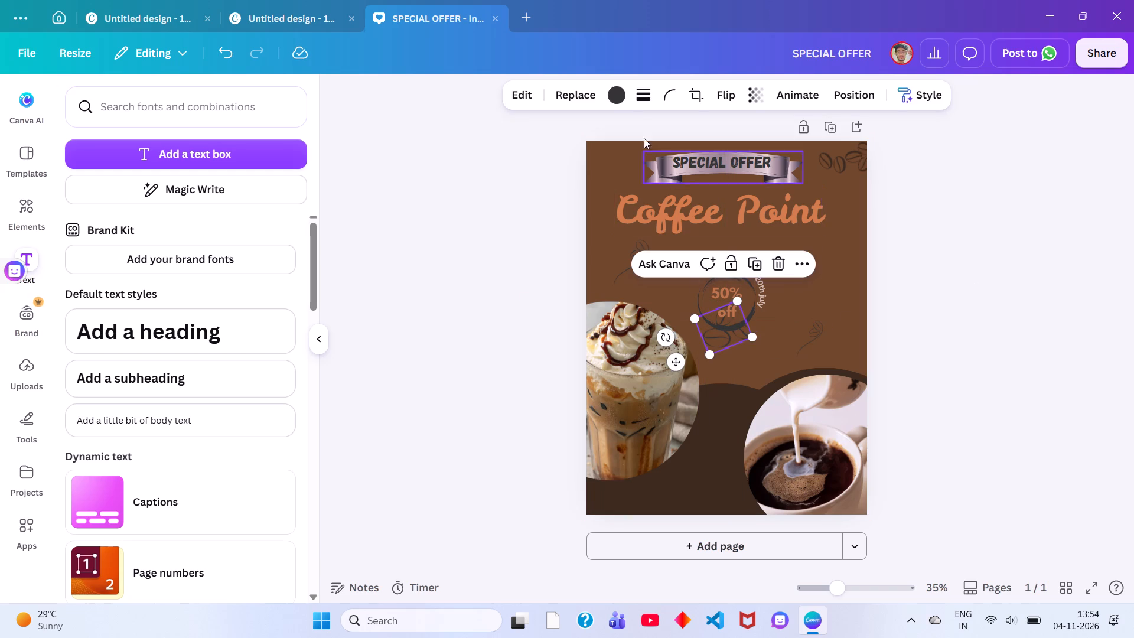
left_click(623, 97)
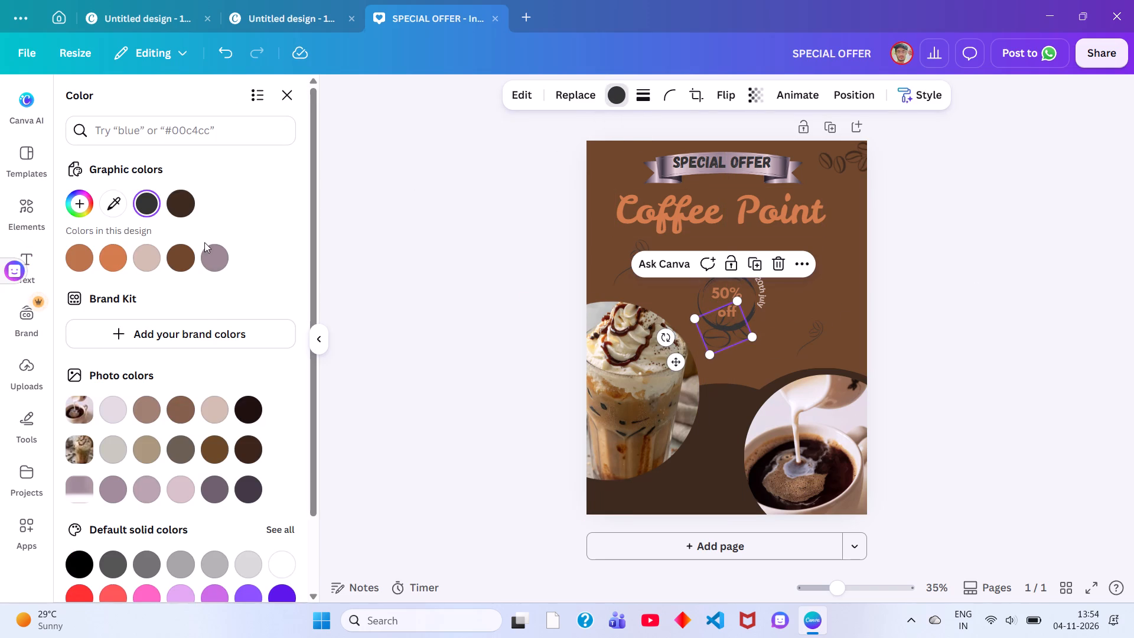
left_click(190, 257)
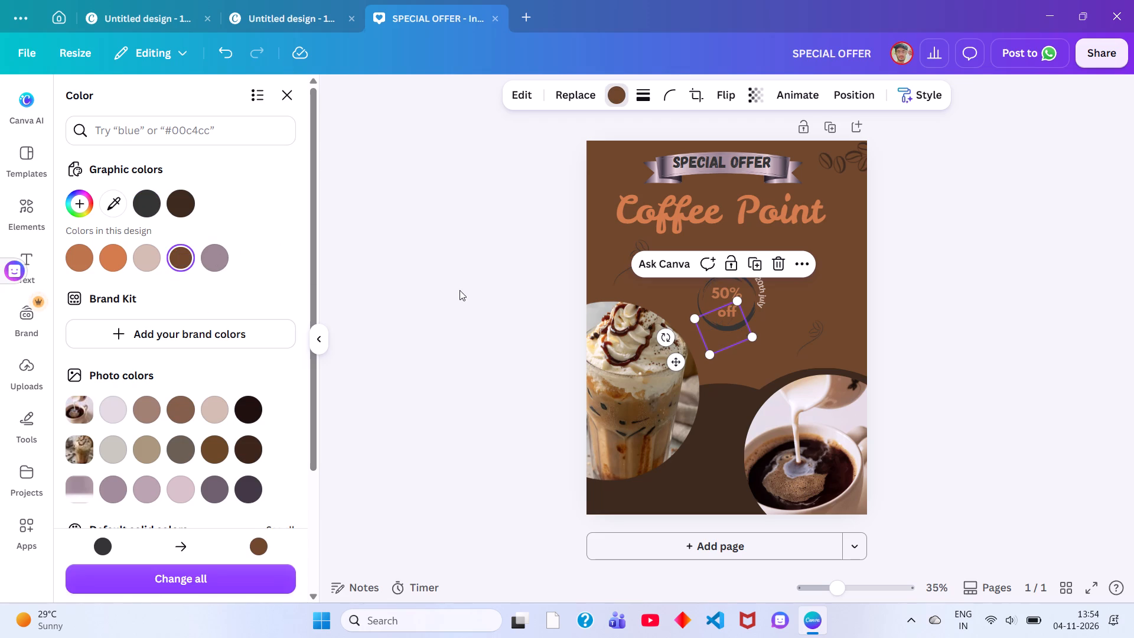
left_click(82, 255)
left_click(177, 414)
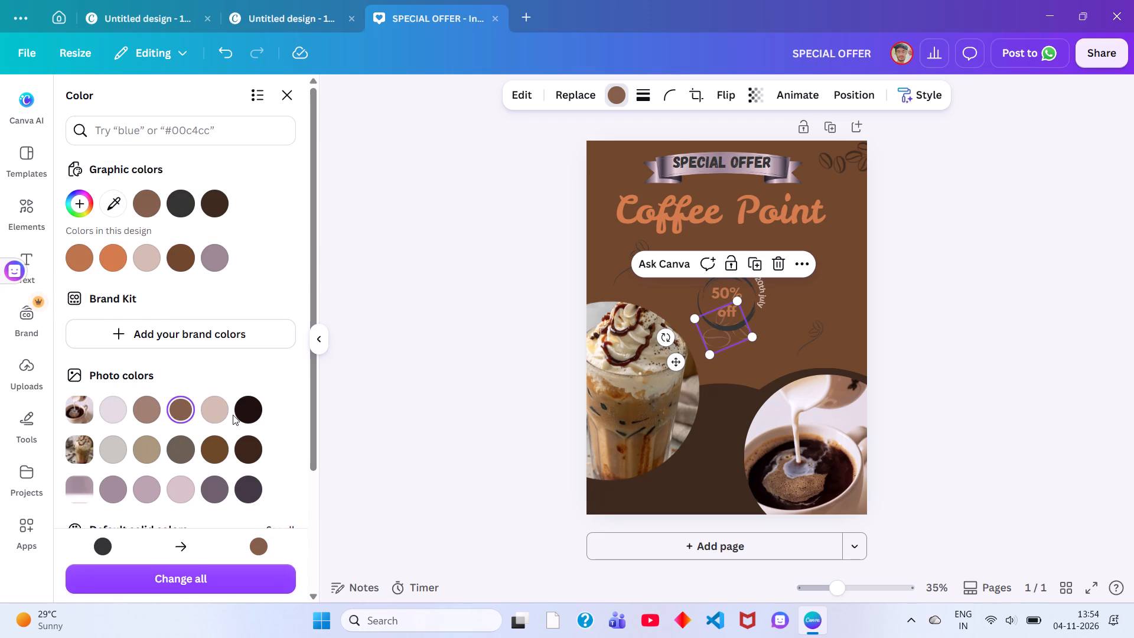
left_click(222, 442)
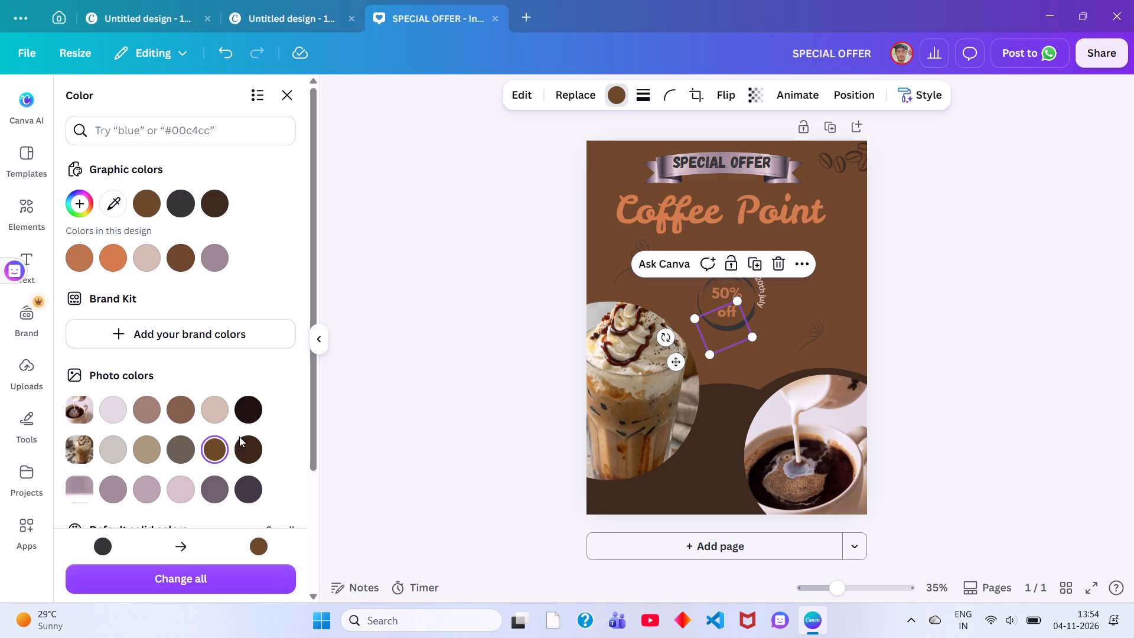
left_click(249, 438)
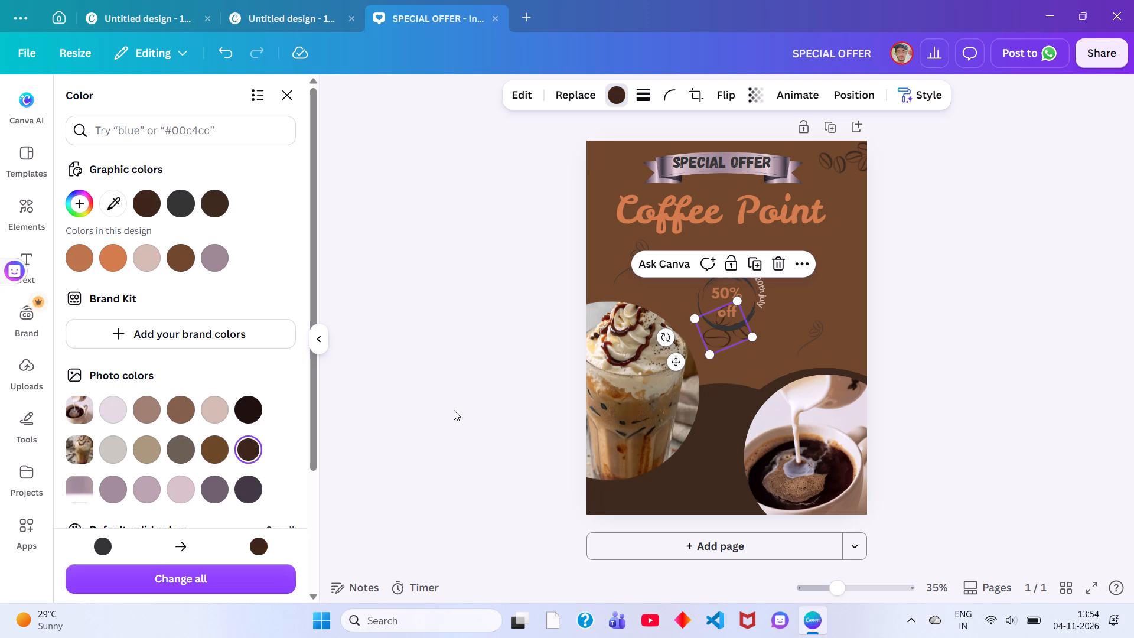
left_click(455, 409)
left_click(455, 409)
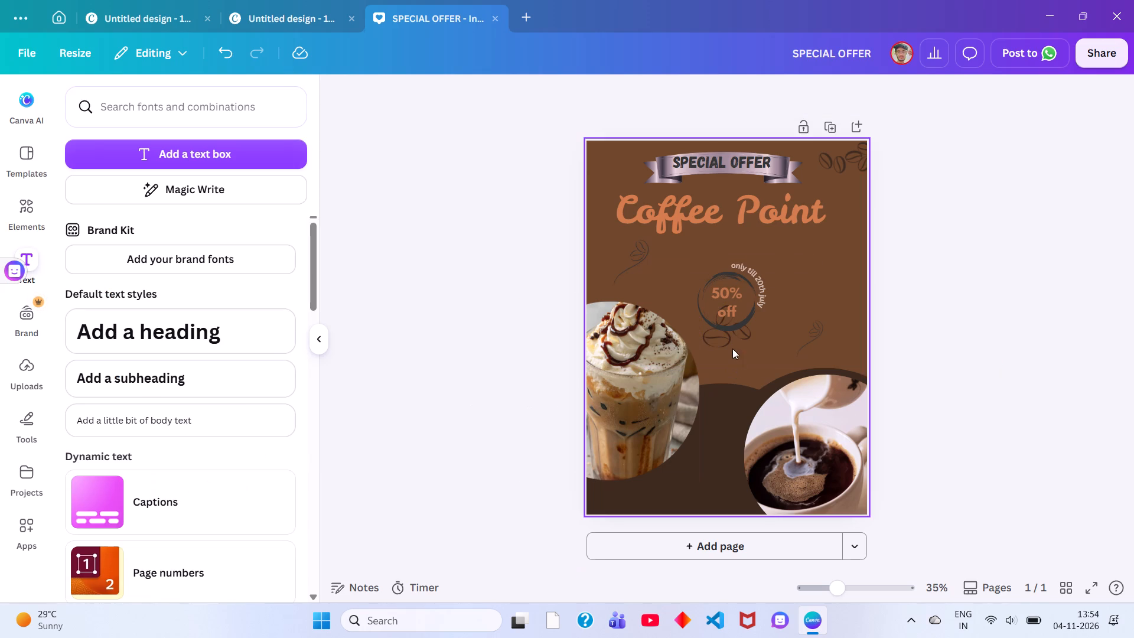
Move the coffee beans to the lower-left edge of the badge and nudge the badge circle slightly right.
left_click_drag(709, 337, 694, 338)
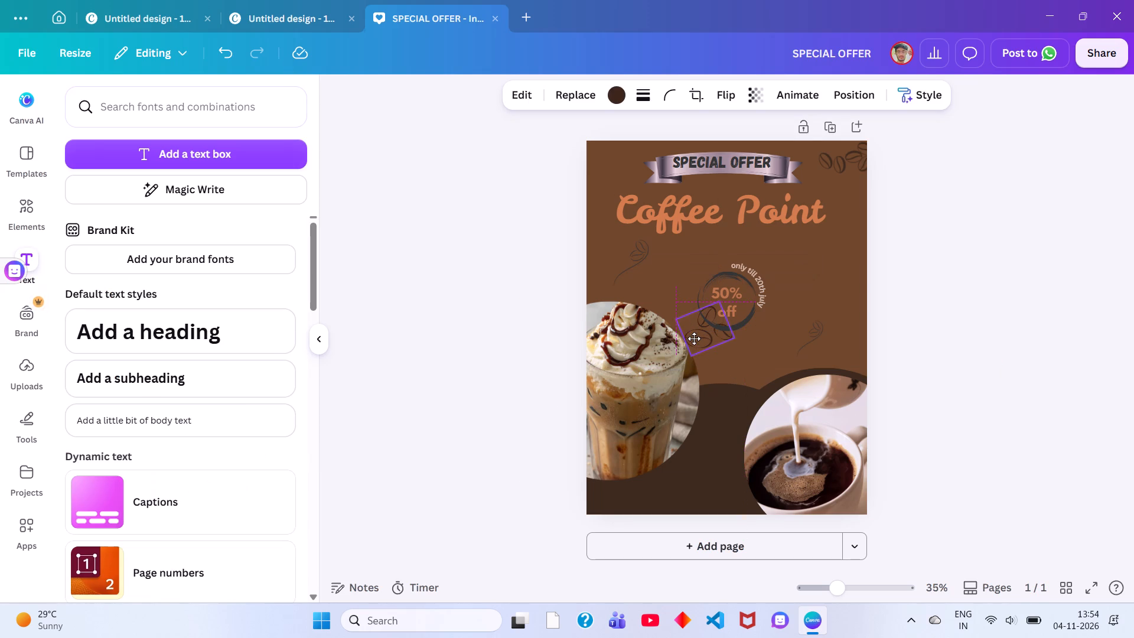
left_click_drag(694, 338, 689, 341)
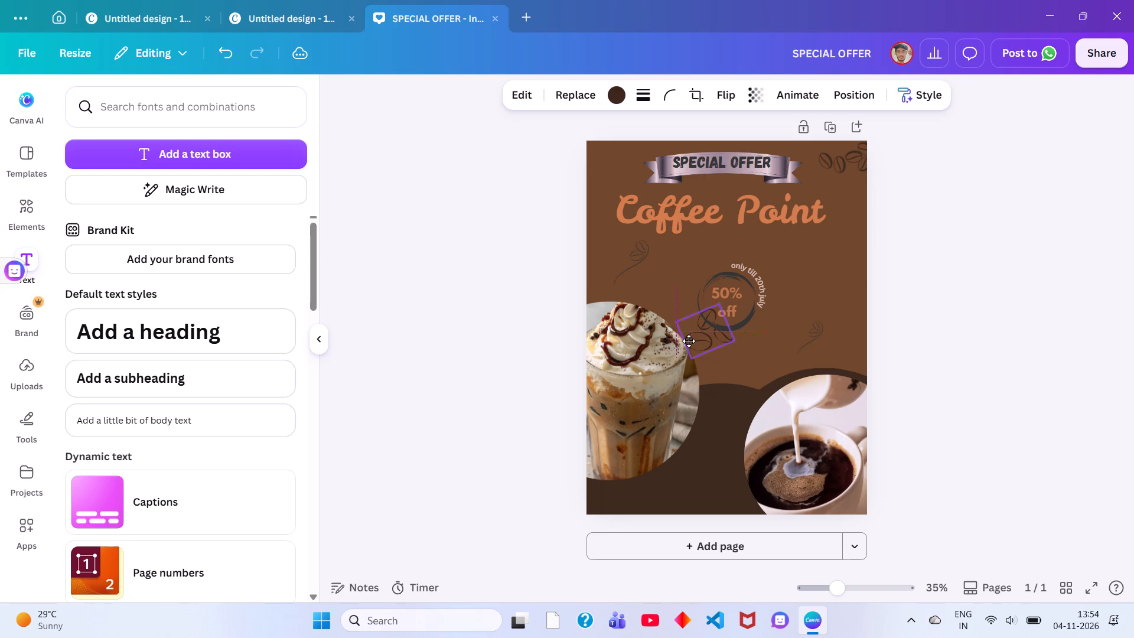
left_click_drag(689, 341, 689, 340)
left_click(954, 340)
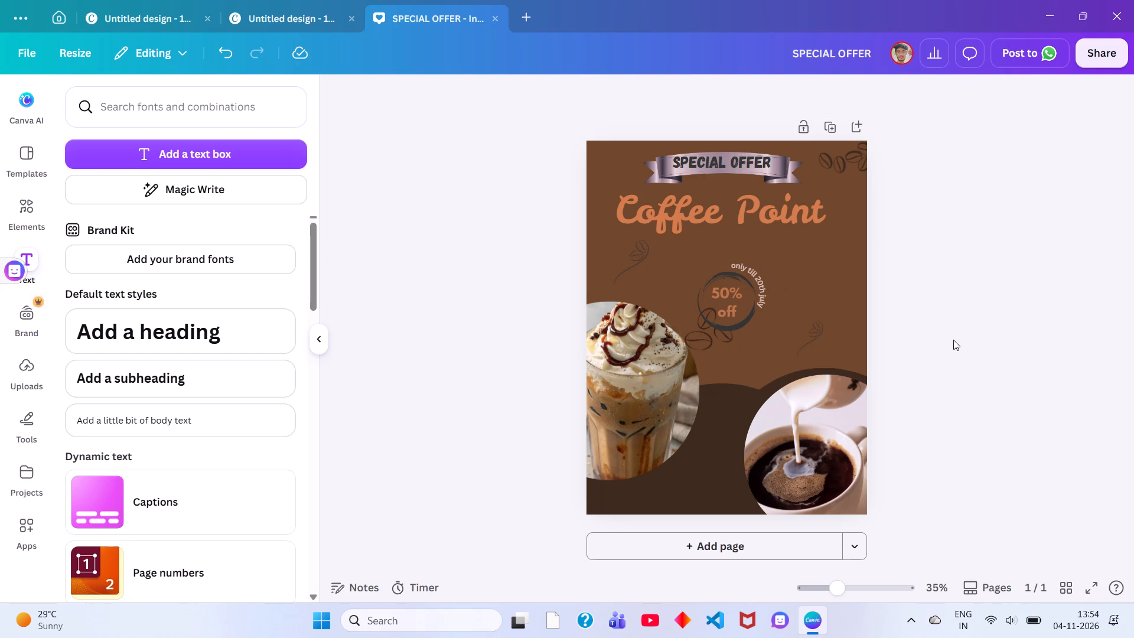
left_click(738, 327)
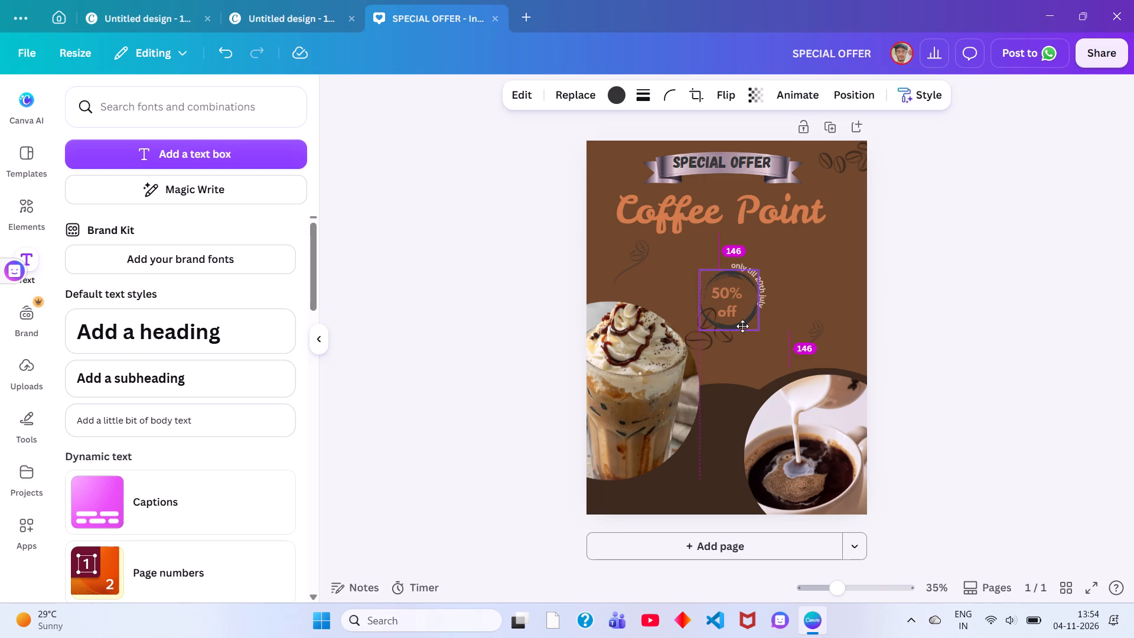
left_click(925, 320)
left_click(712, 342)
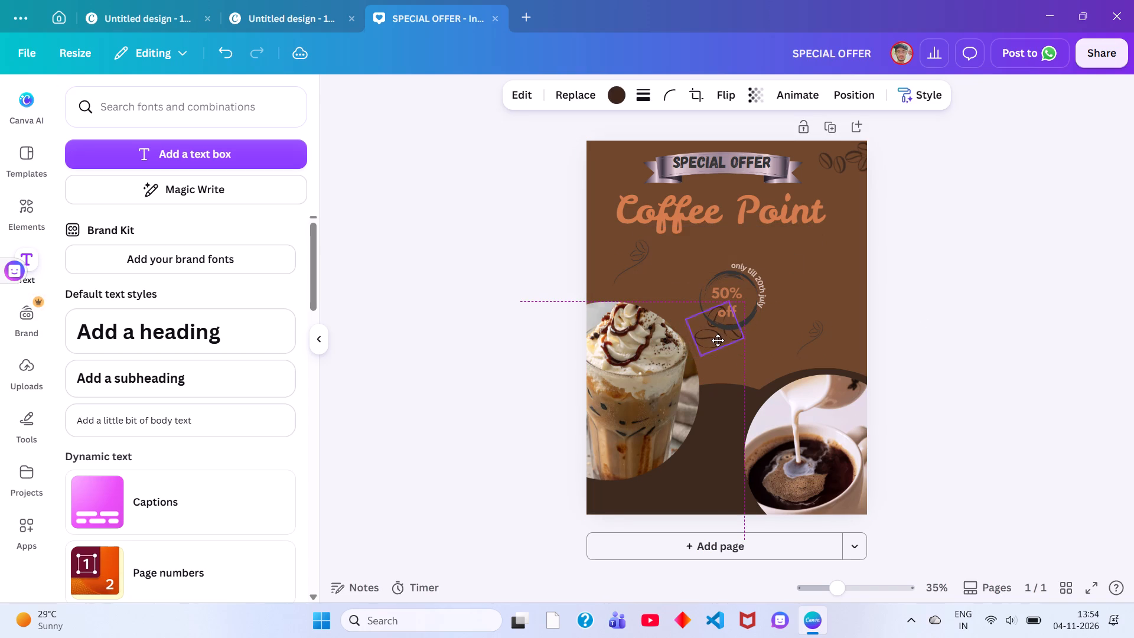
left_click(919, 347)
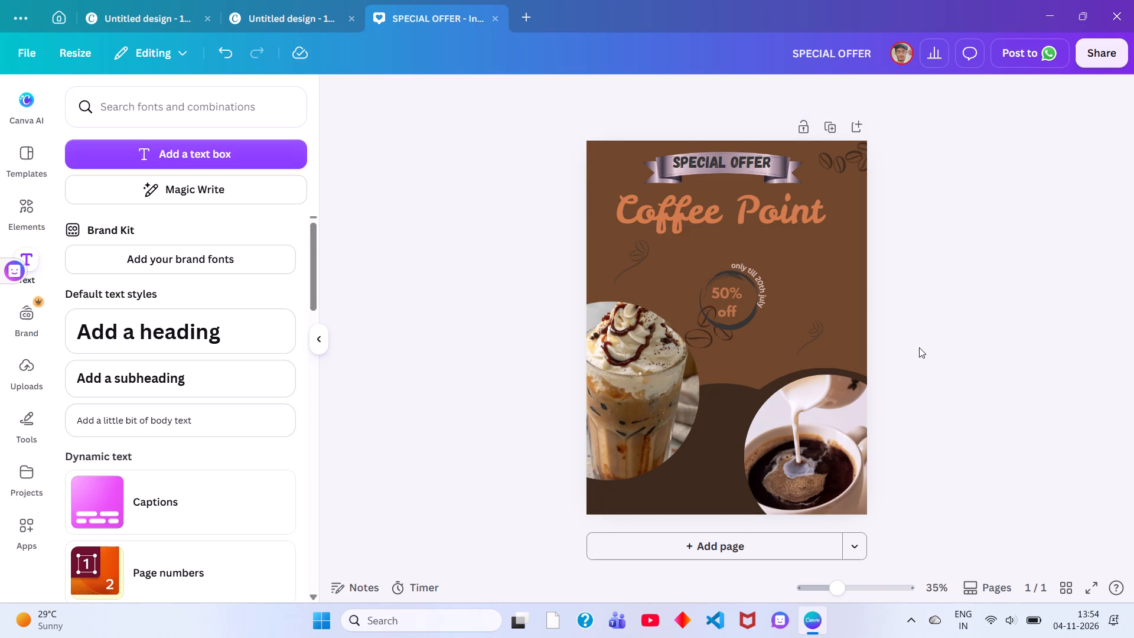
Nudge the curved date text slightly right and the badge circle slightly up so the text follows the circle's upper-right rim.
left_click(760, 280)
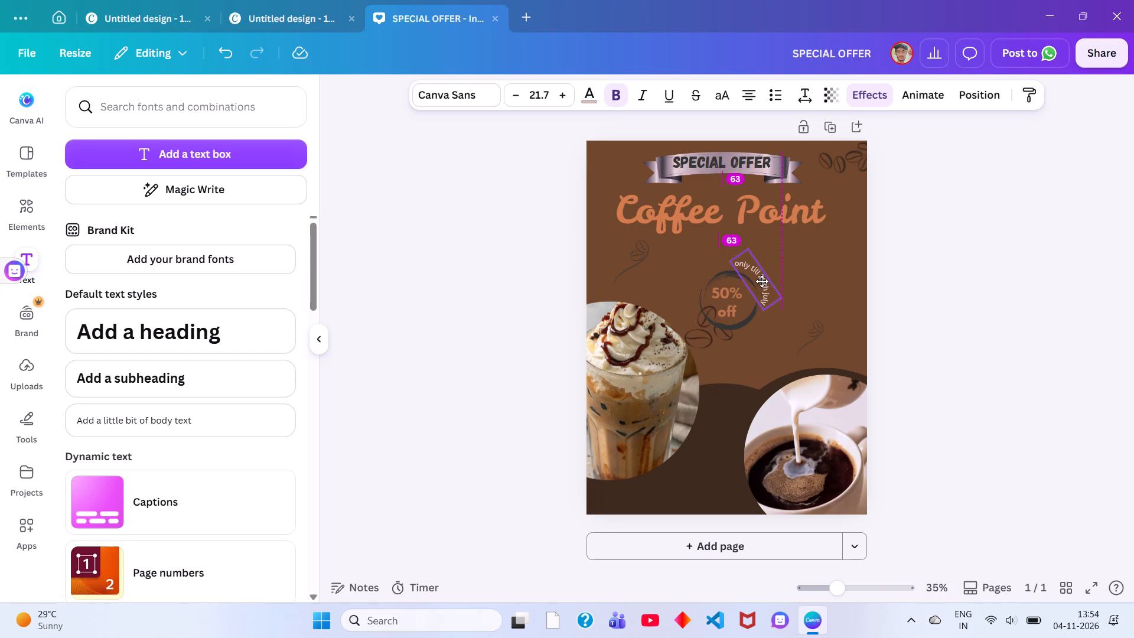
left_click(1015, 298)
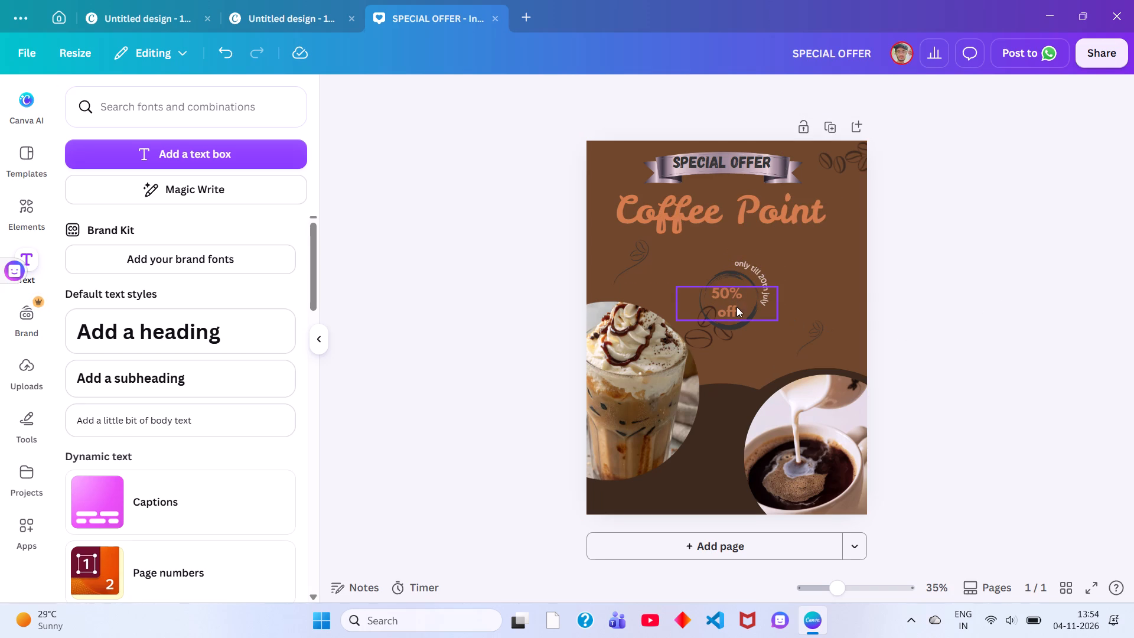
left_click(736, 327)
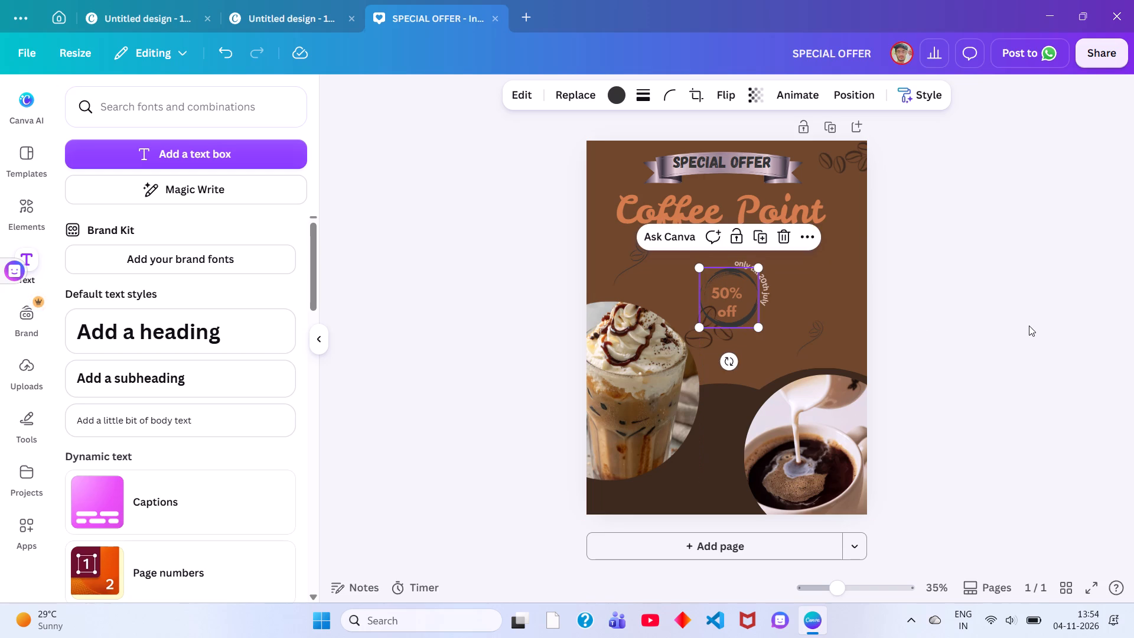
left_click_drag(1029, 325, 1015, 327)
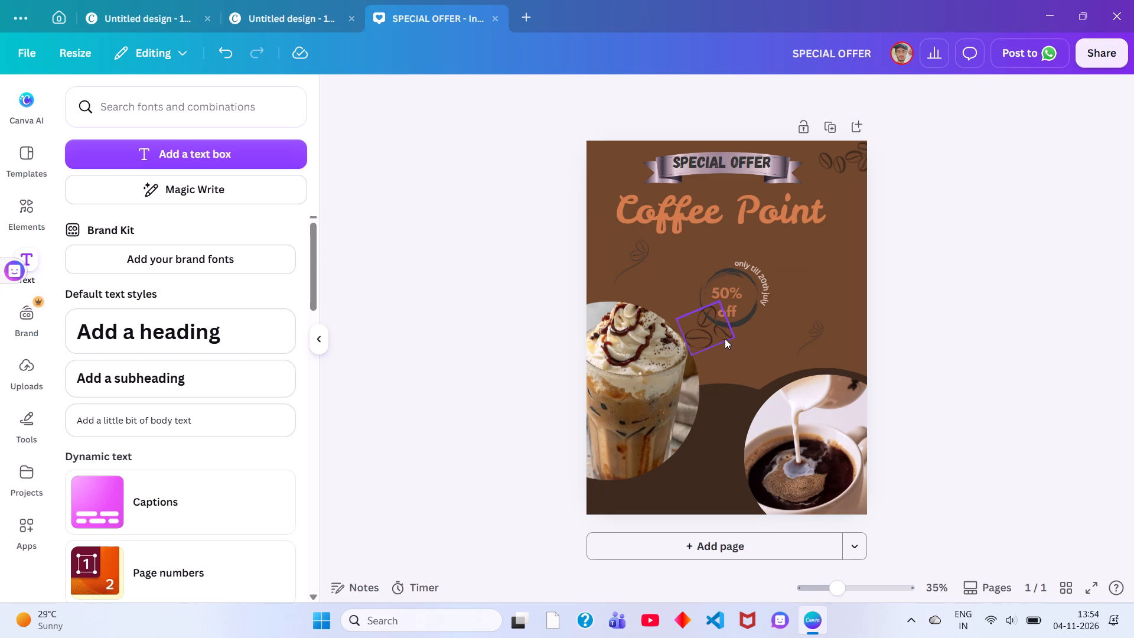
left_click(766, 293)
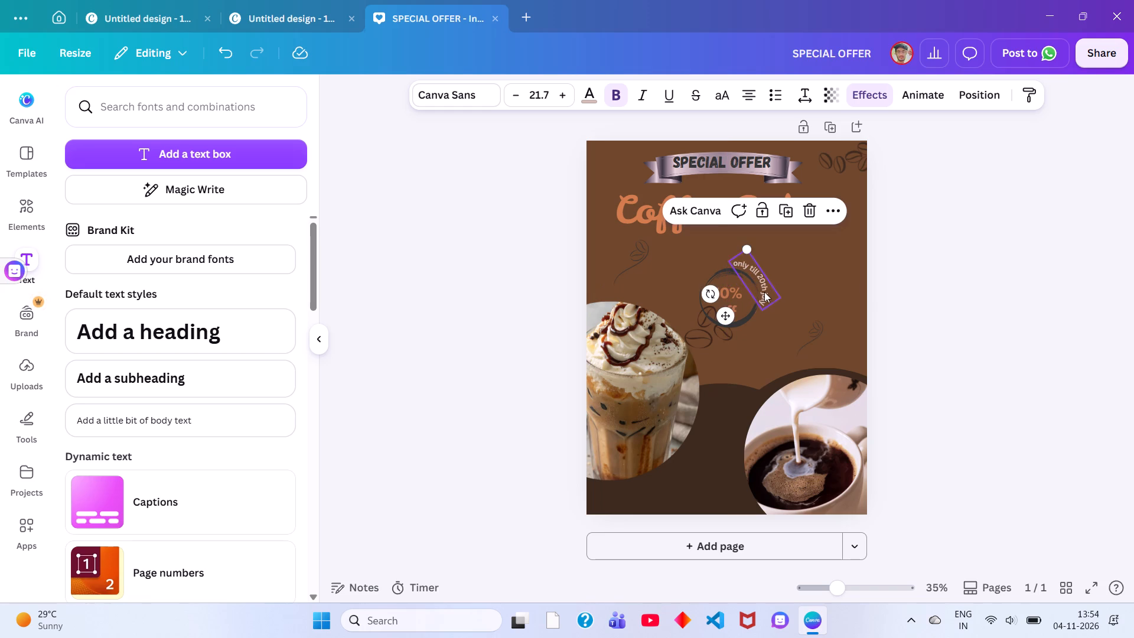
left_click(940, 293)
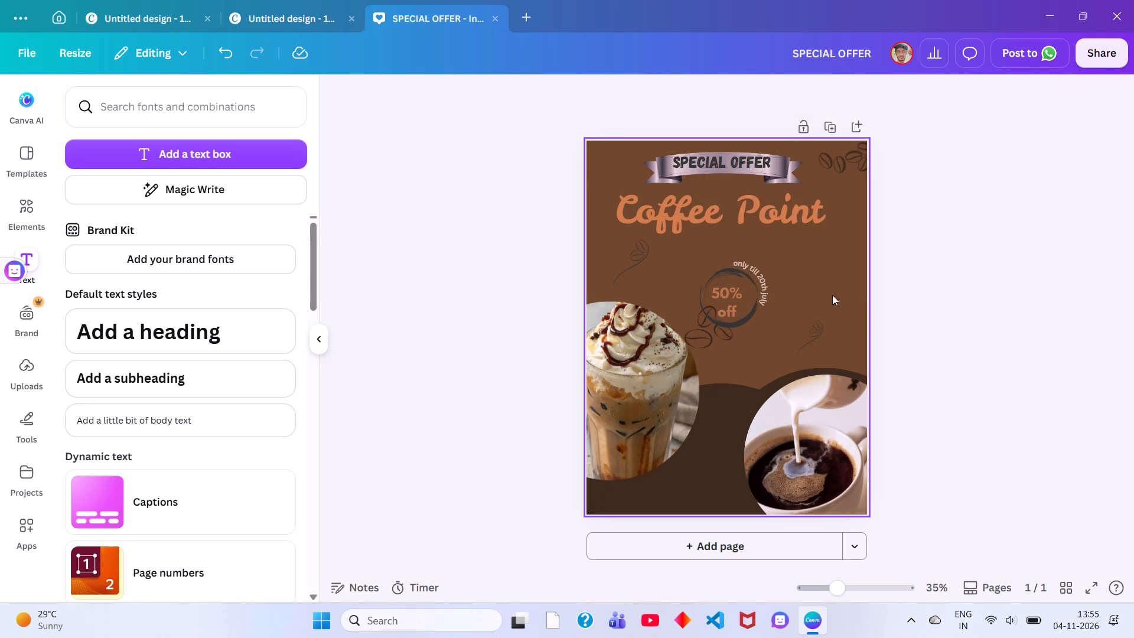
Change the curved date text's font, trying Open Sauce and Garet and settling on Roboto.
left_click(765, 286)
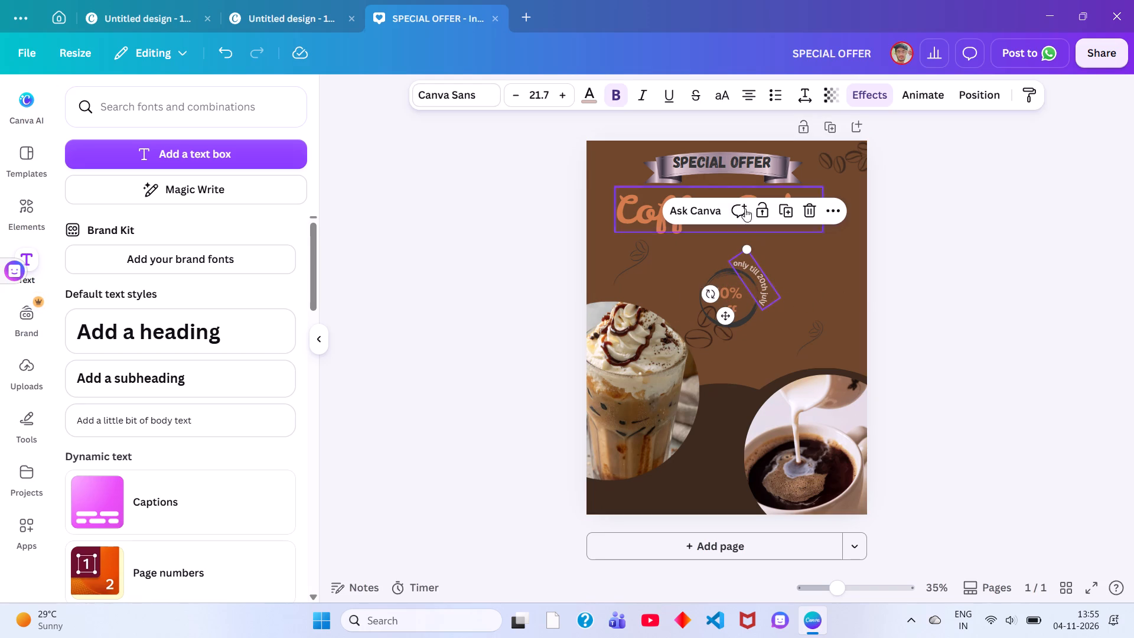
left_click(471, 87)
left_click(213, 331)
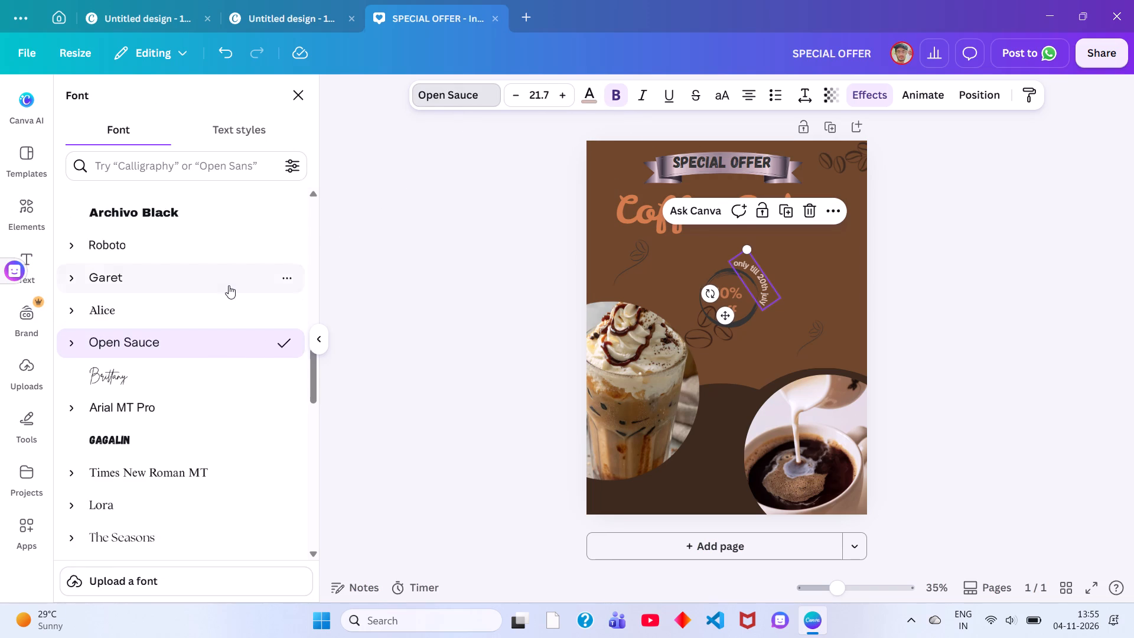
left_click(229, 278)
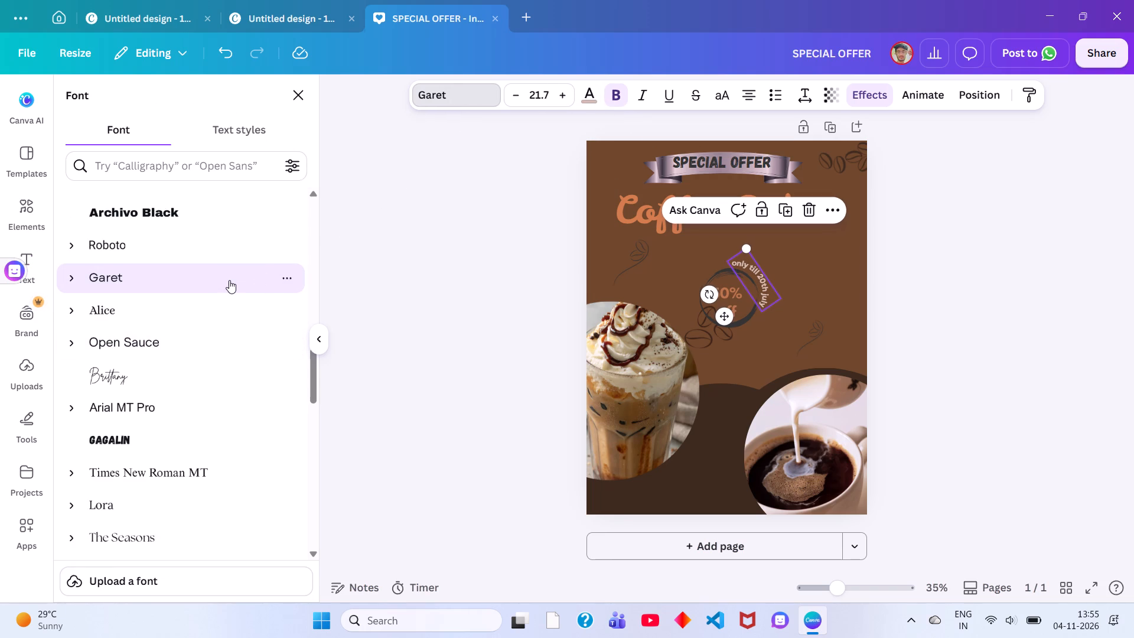
left_click(242, 236)
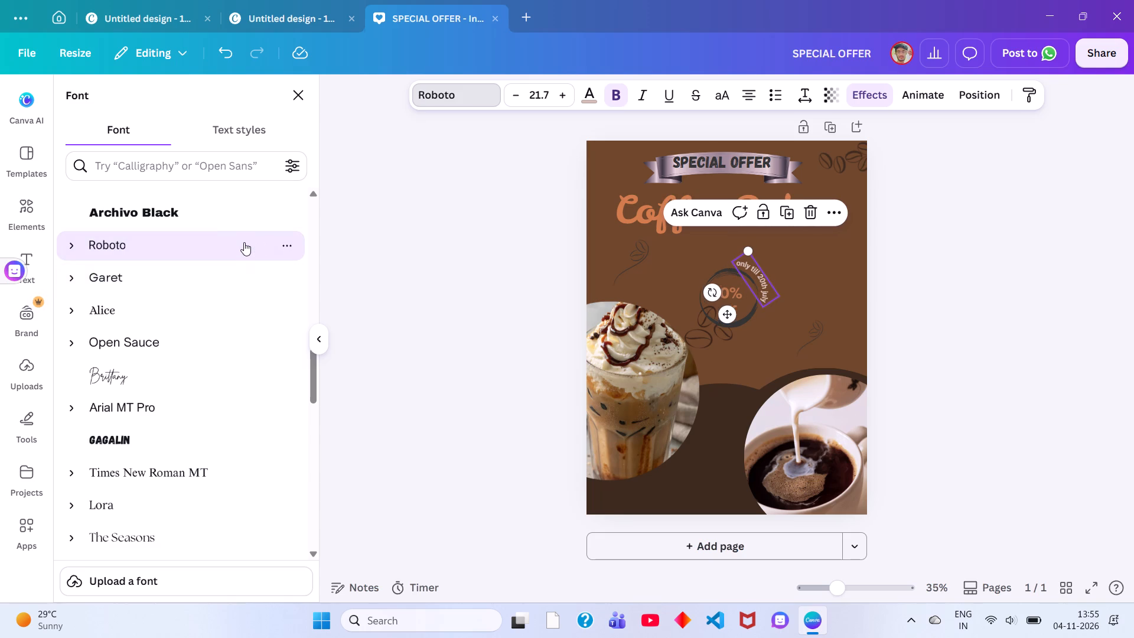
left_click(513, 294)
left_click(514, 294)
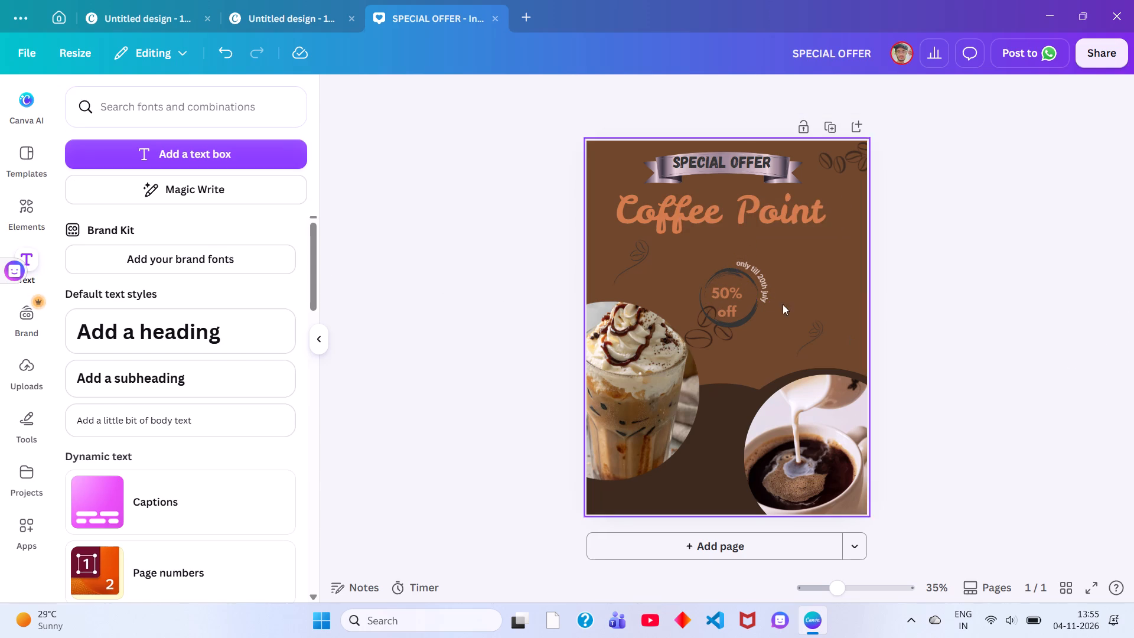
Reposition the badge circle around the 50% off text, trying several spots and settling slightly left of its original place.
left_click(748, 318)
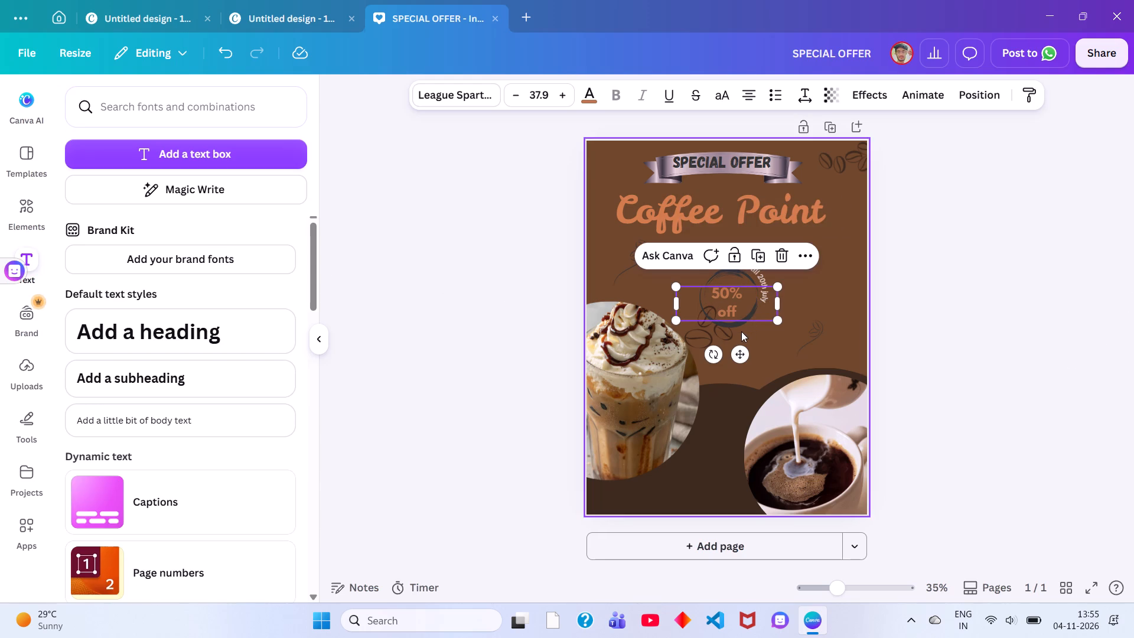
left_click(738, 319)
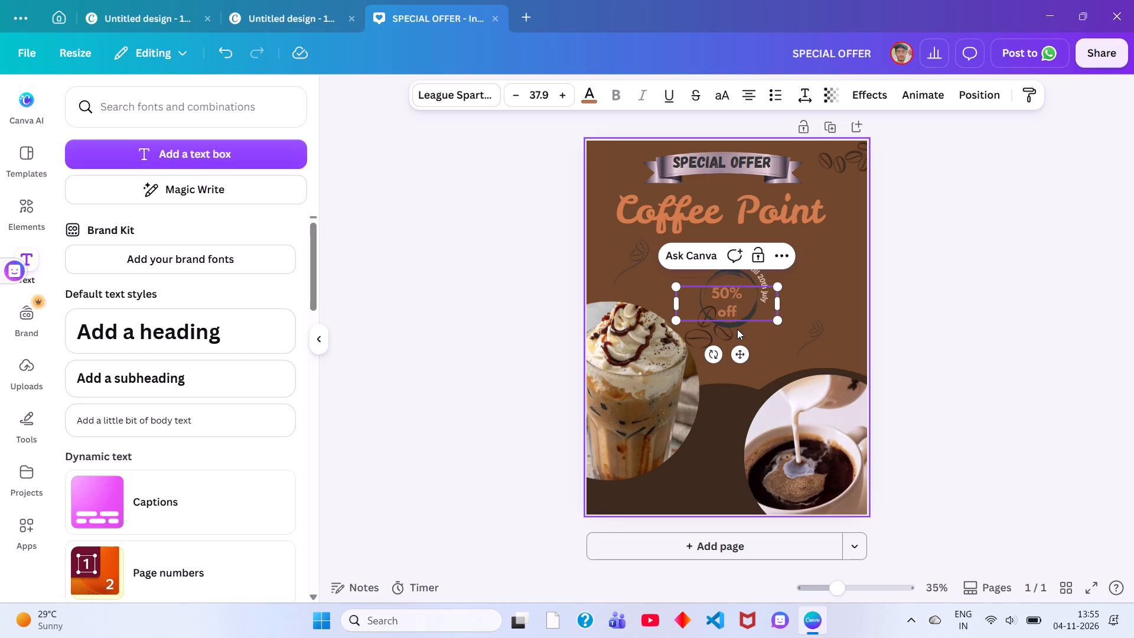
left_click(737, 329)
left_click(741, 279)
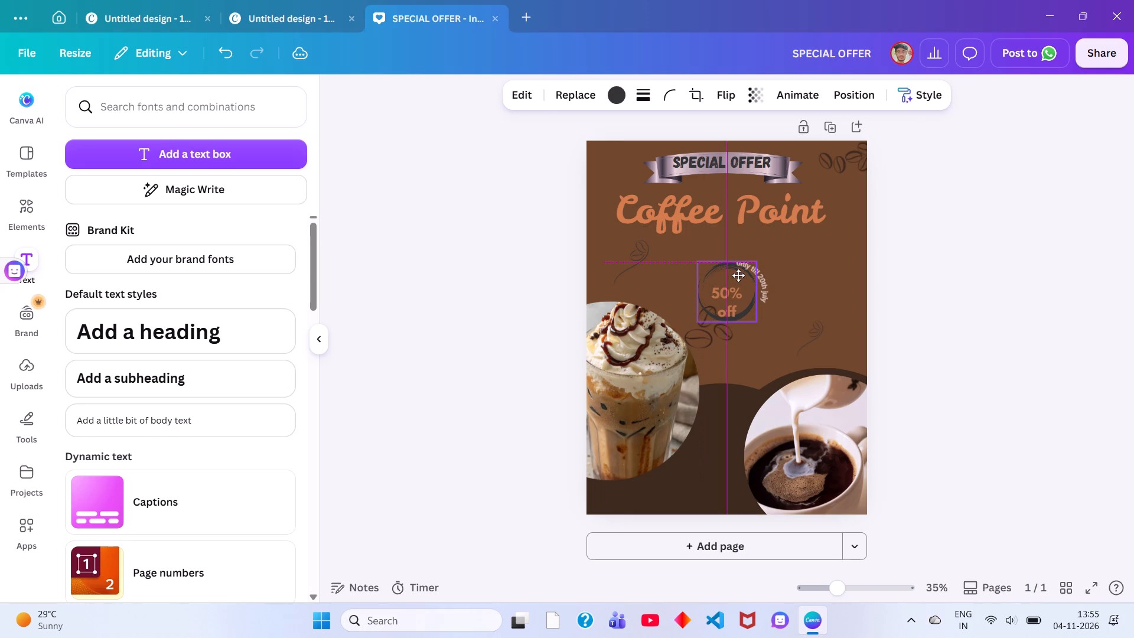
left_click(945, 277)
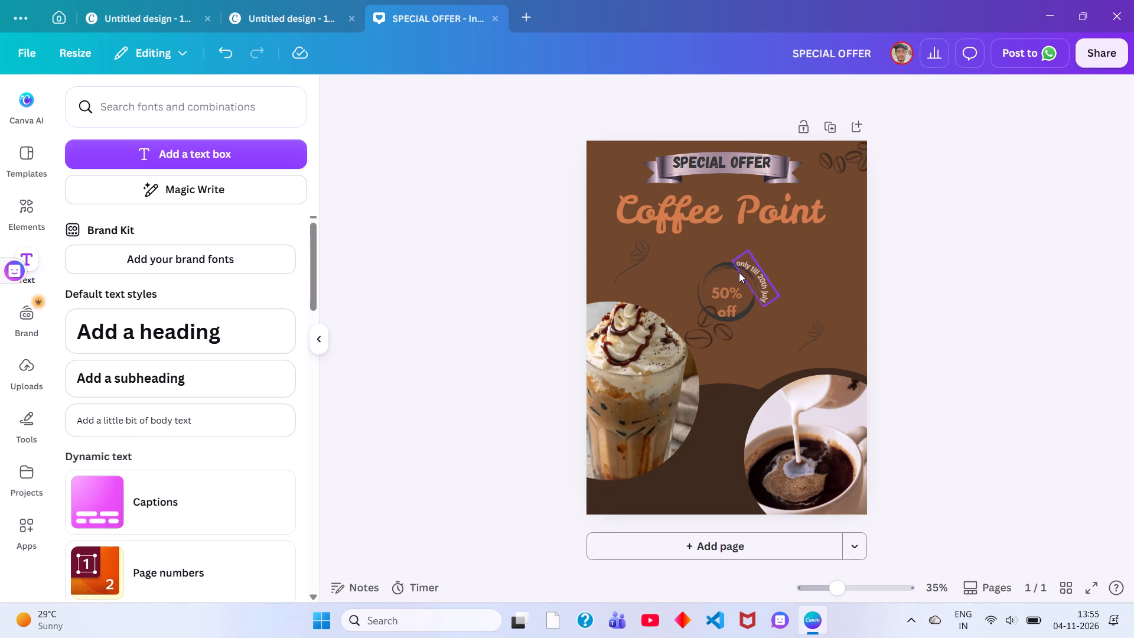
left_click_drag(727, 272, 727, 281)
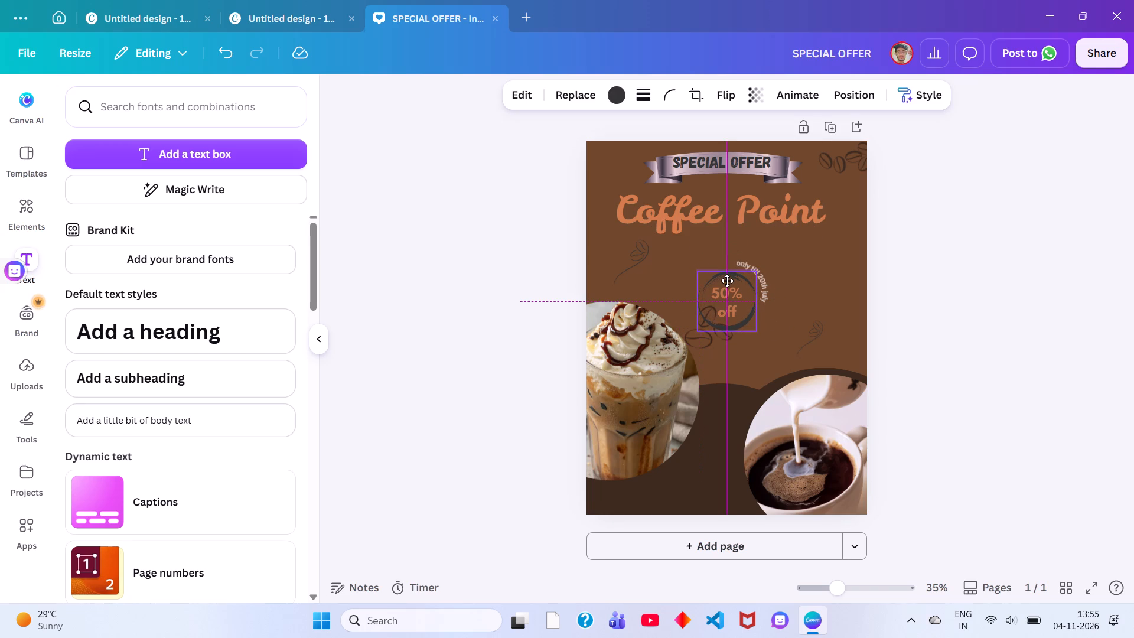
left_click_drag(727, 281, 729, 281)
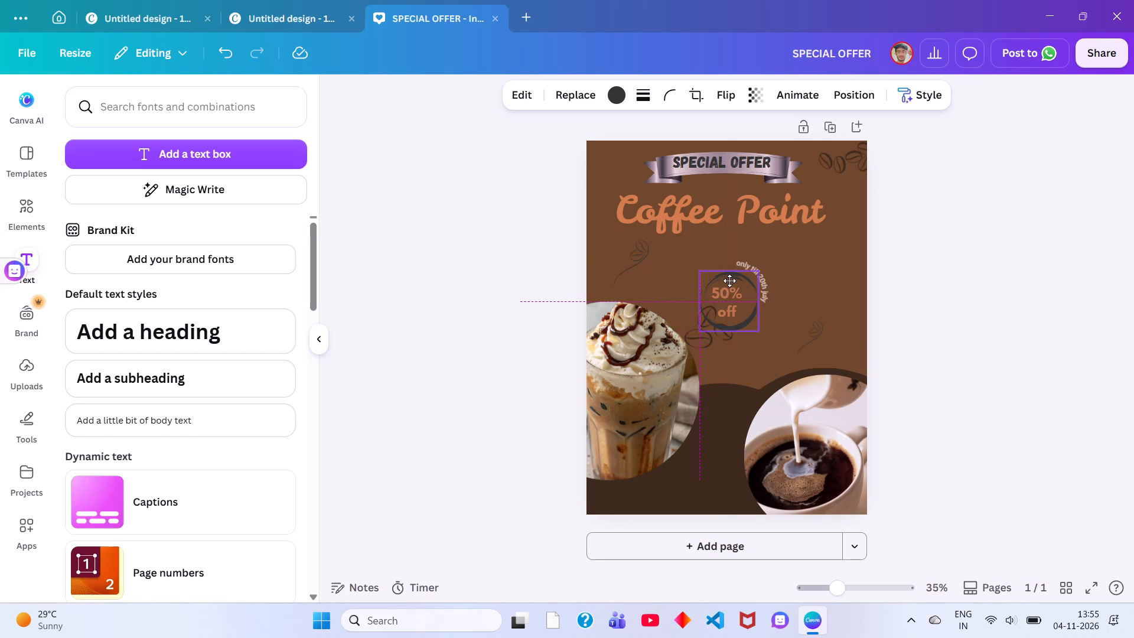
left_click_drag(729, 281, 730, 279)
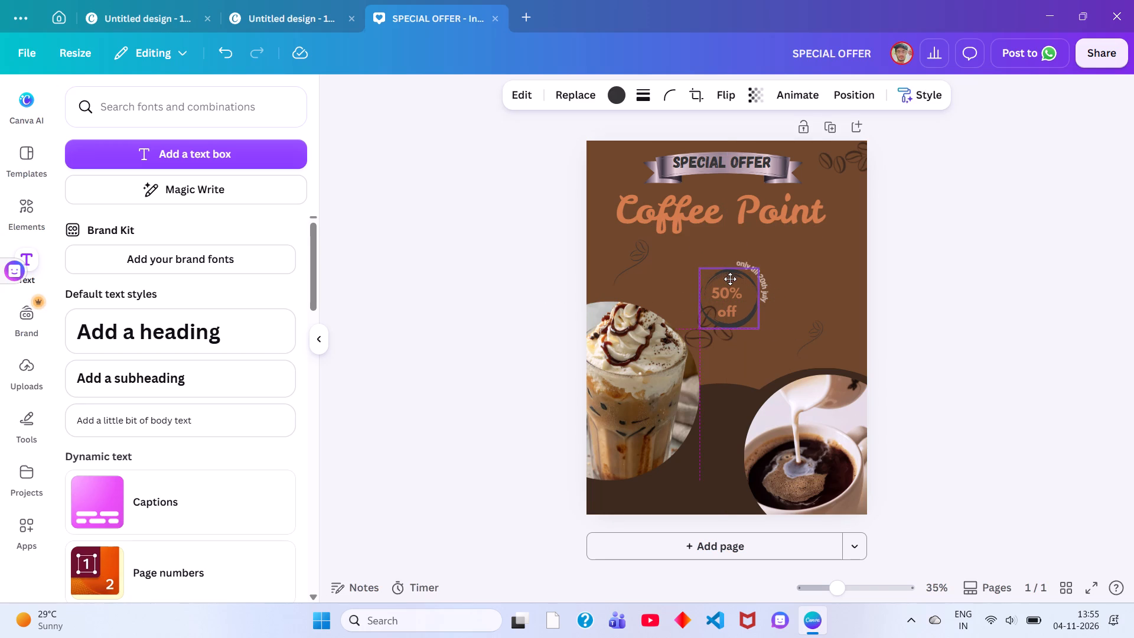
left_click_drag(730, 279, 725, 275)
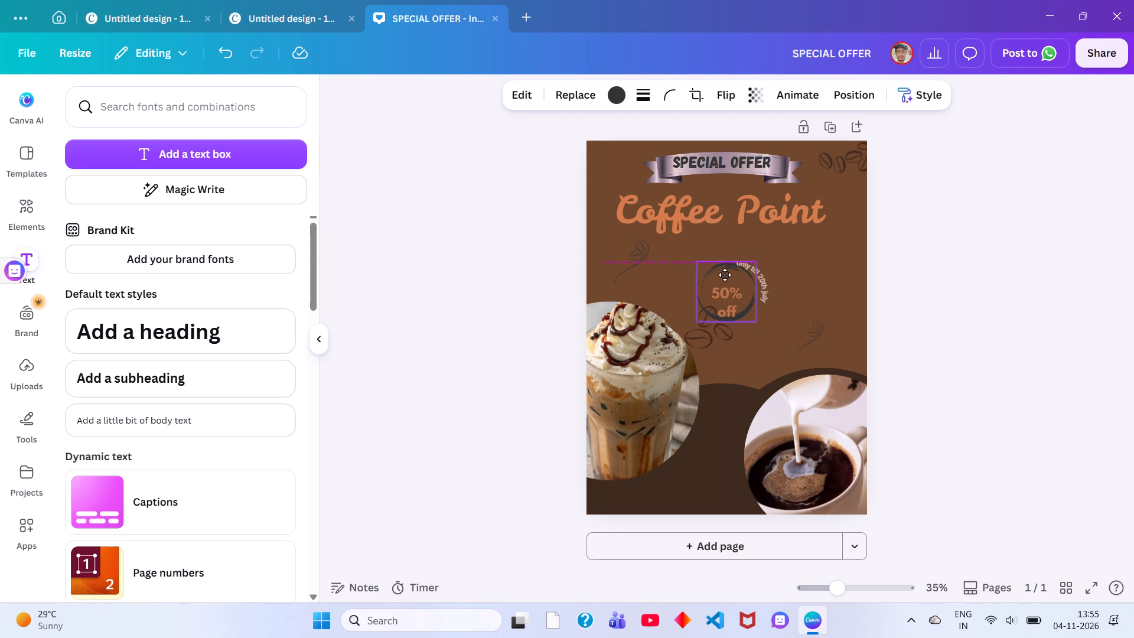
left_click_drag(725, 275, 723, 280)
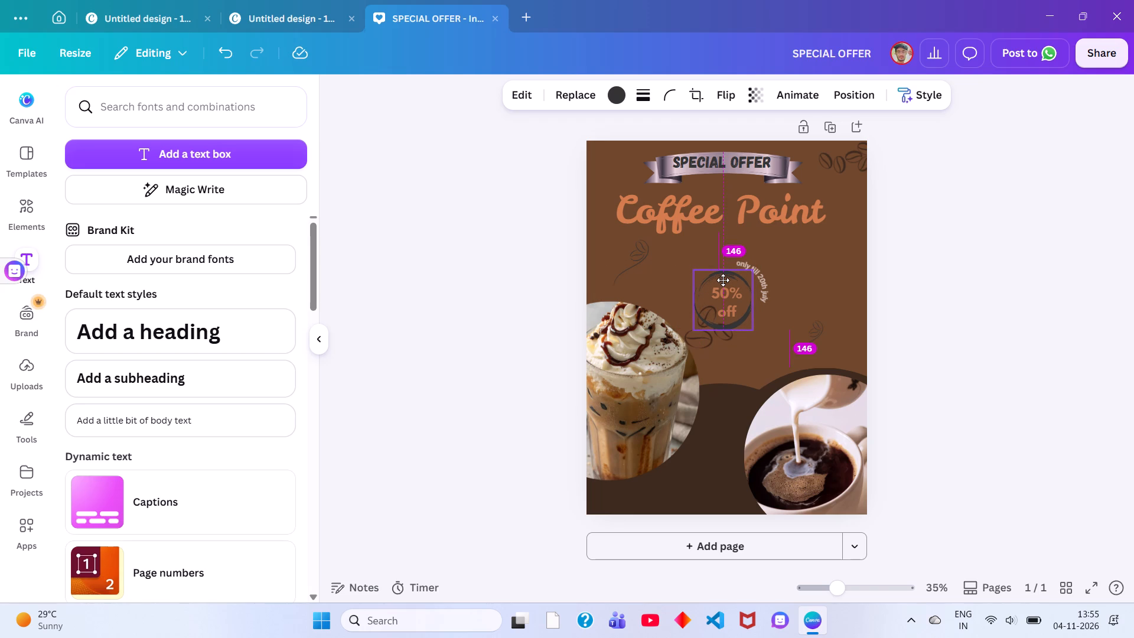
left_click_drag(723, 280, 723, 279)
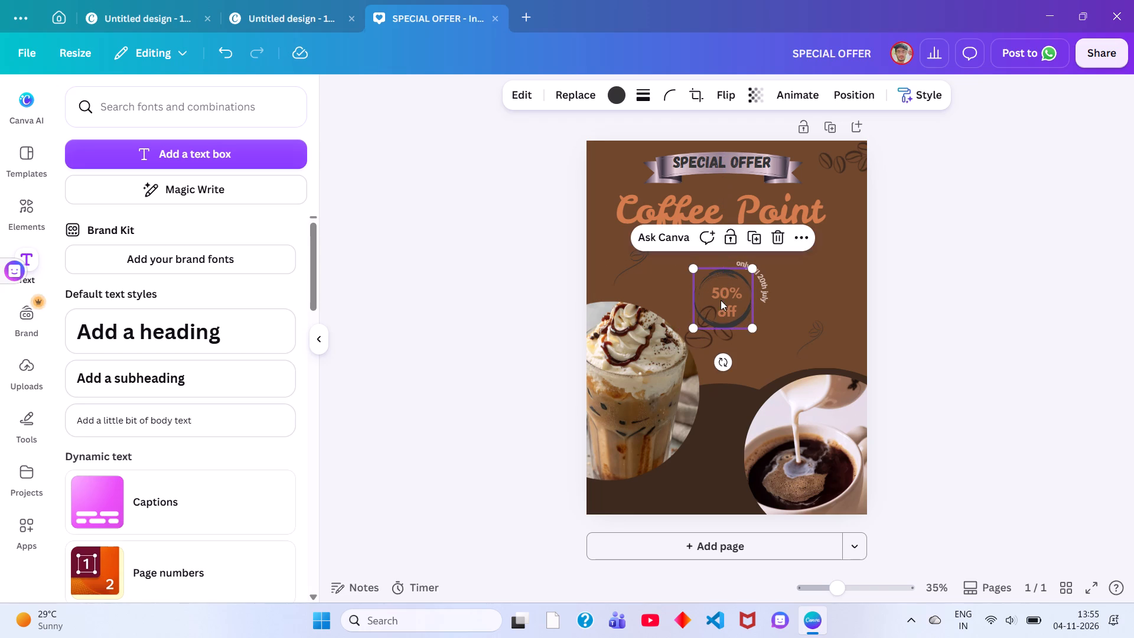
left_click(711, 342)
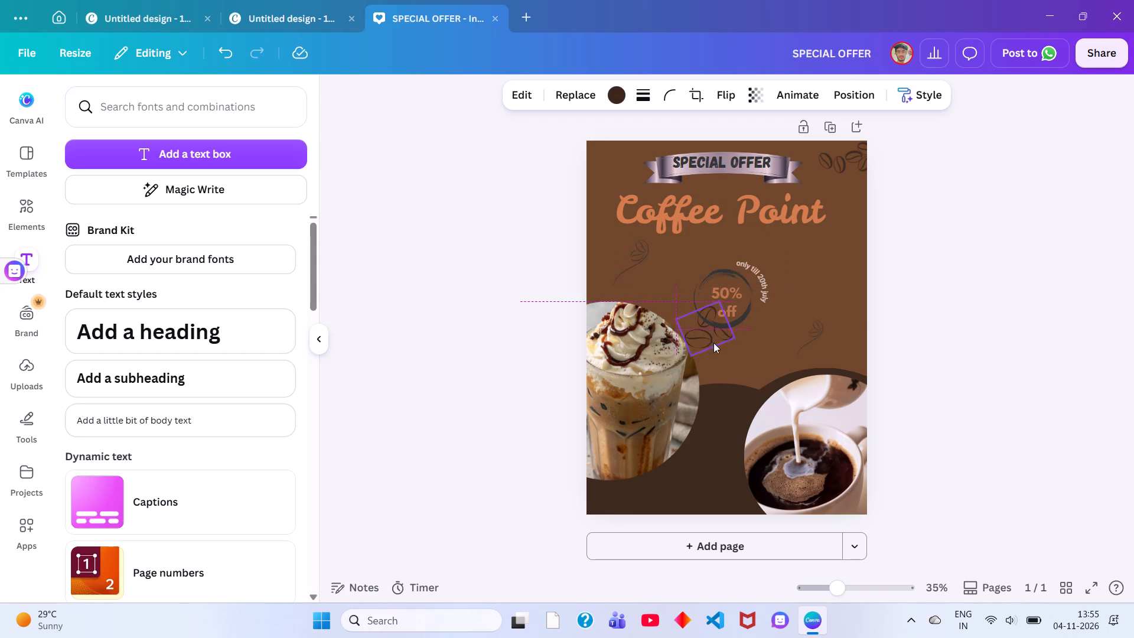
left_click(504, 380)
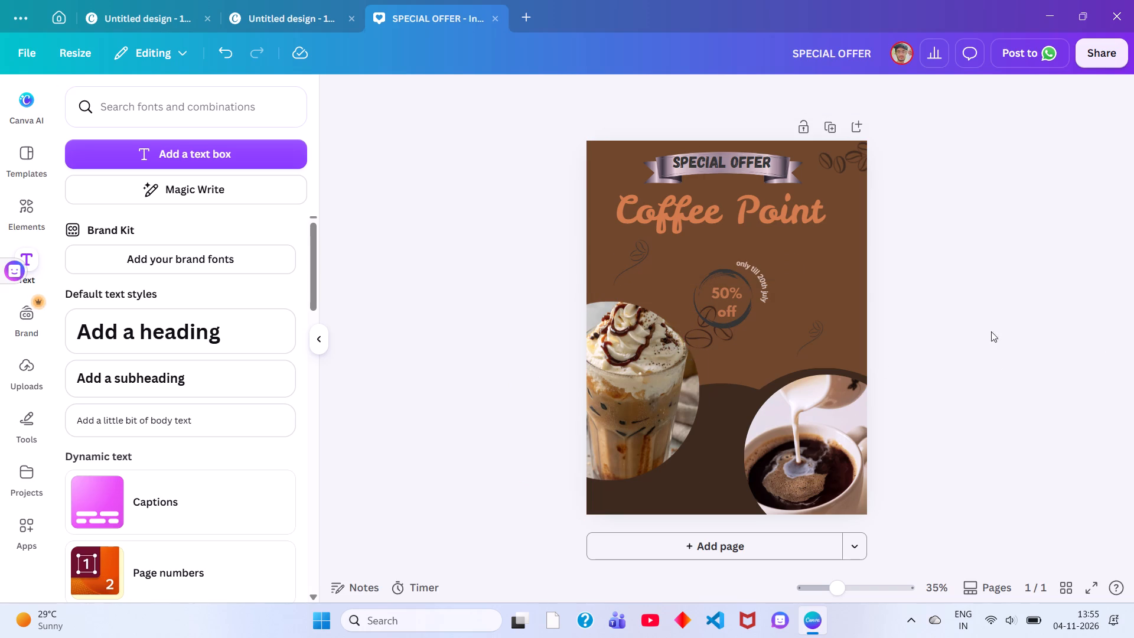
Move the curved date text slightly left so it follows the upper-right rim of the badge circle.
left_click_drag(767, 285, 760, 287)
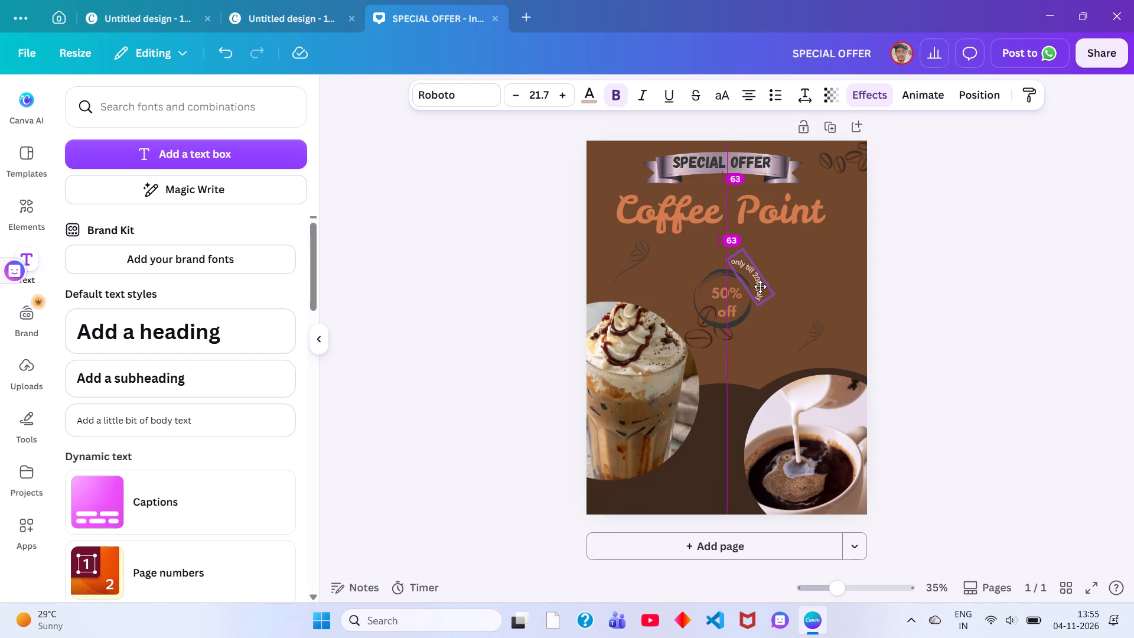
left_click_drag(760, 287, 762, 289)
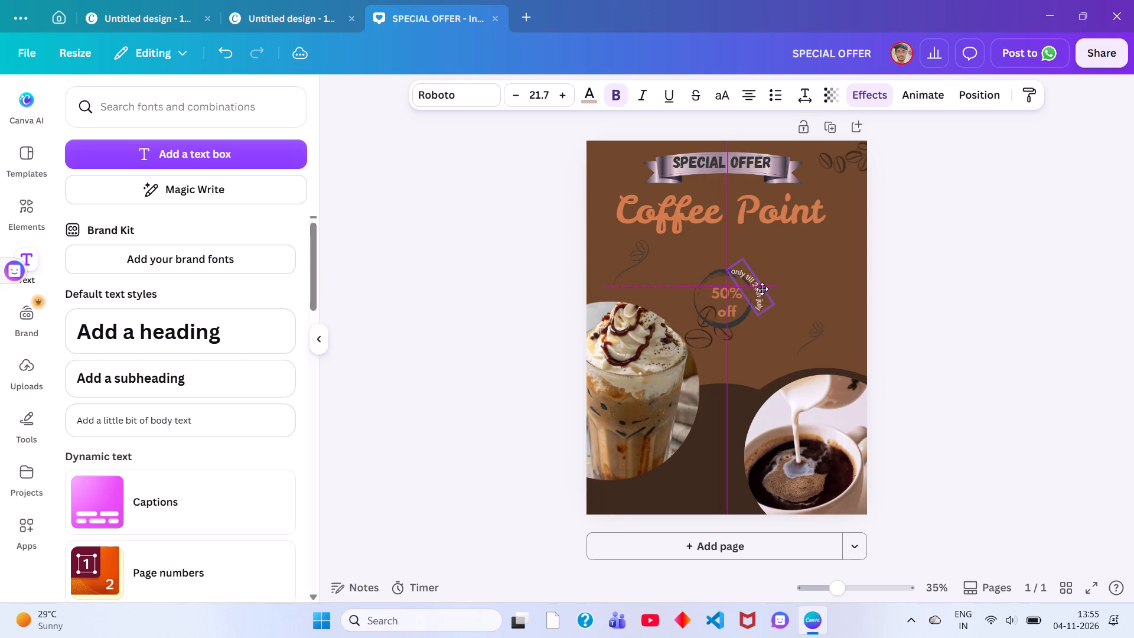
left_click_drag(762, 289, 761, 286)
left_click(1001, 287)
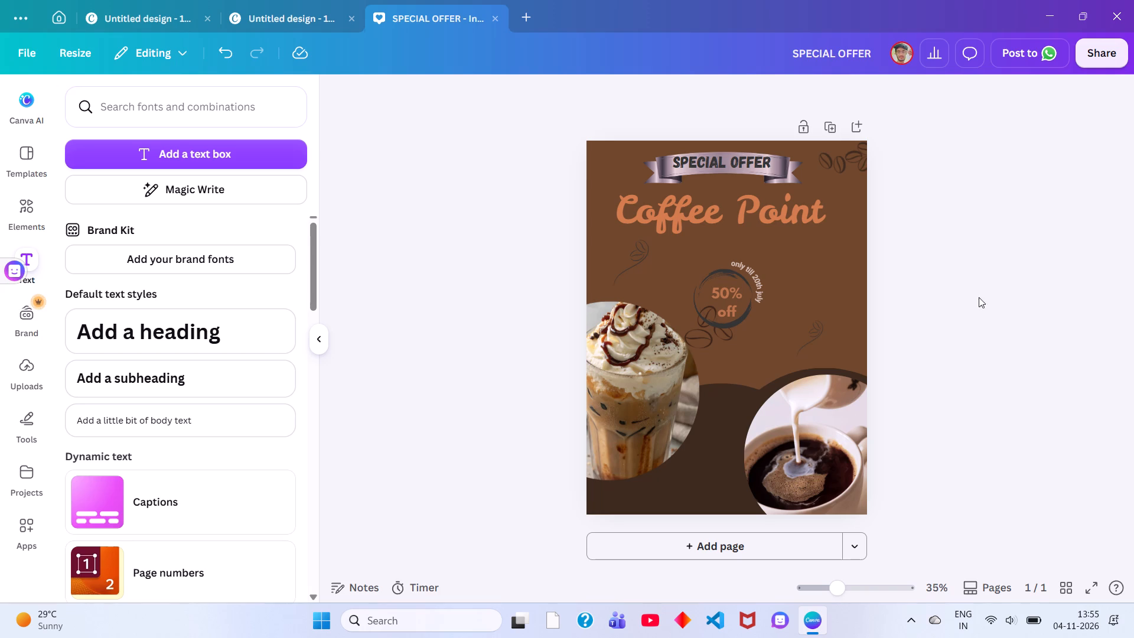
Search the elements for "white line" and add the dashed line from the shape results to the poster.
left_click(185, 103)
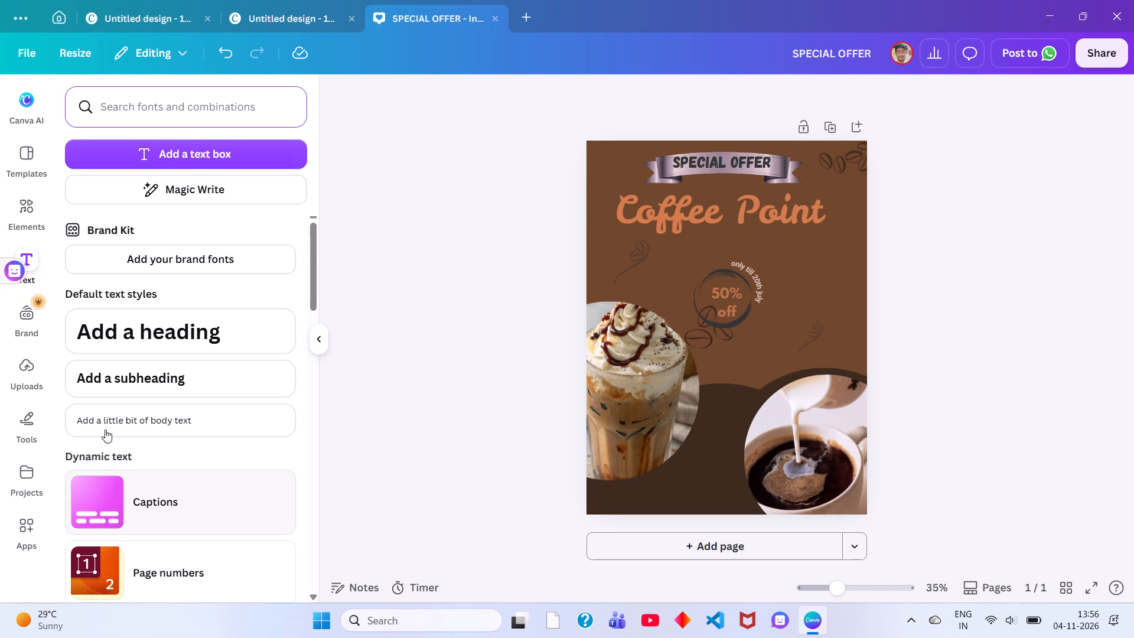
left_click(23, 212)
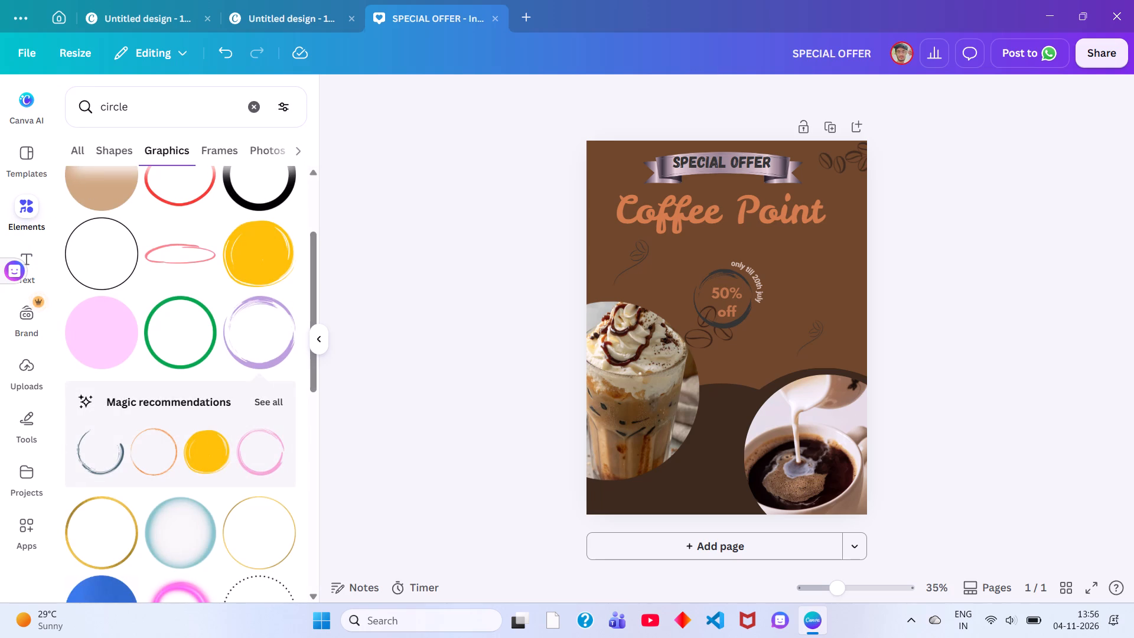
left_click(256, 114)
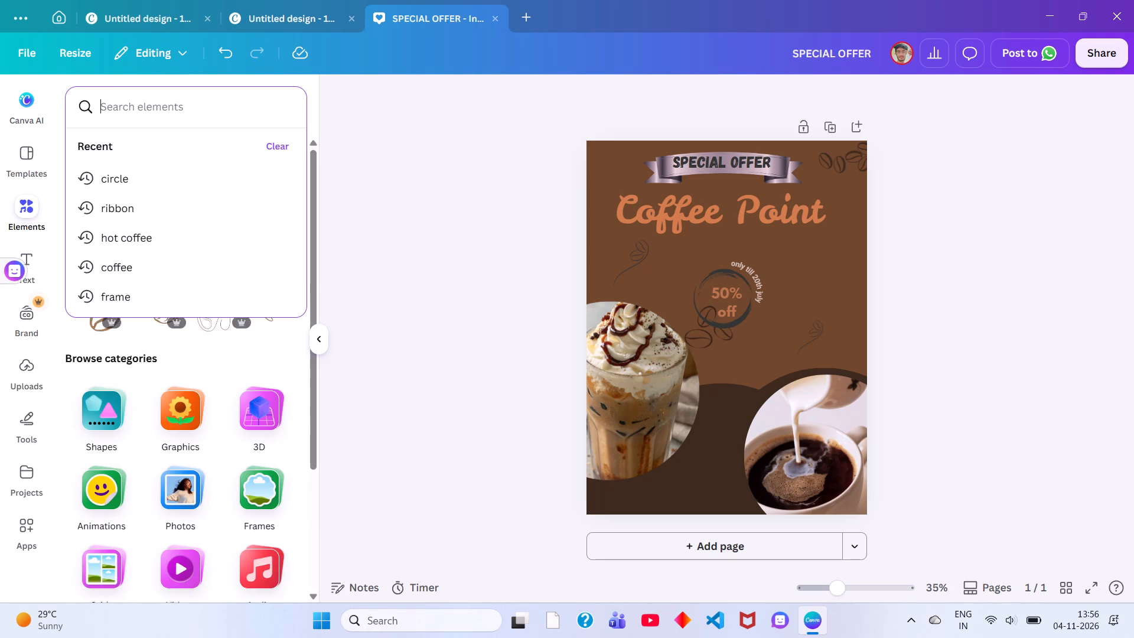
type("white")
key("space")
type("line")
key("Return")
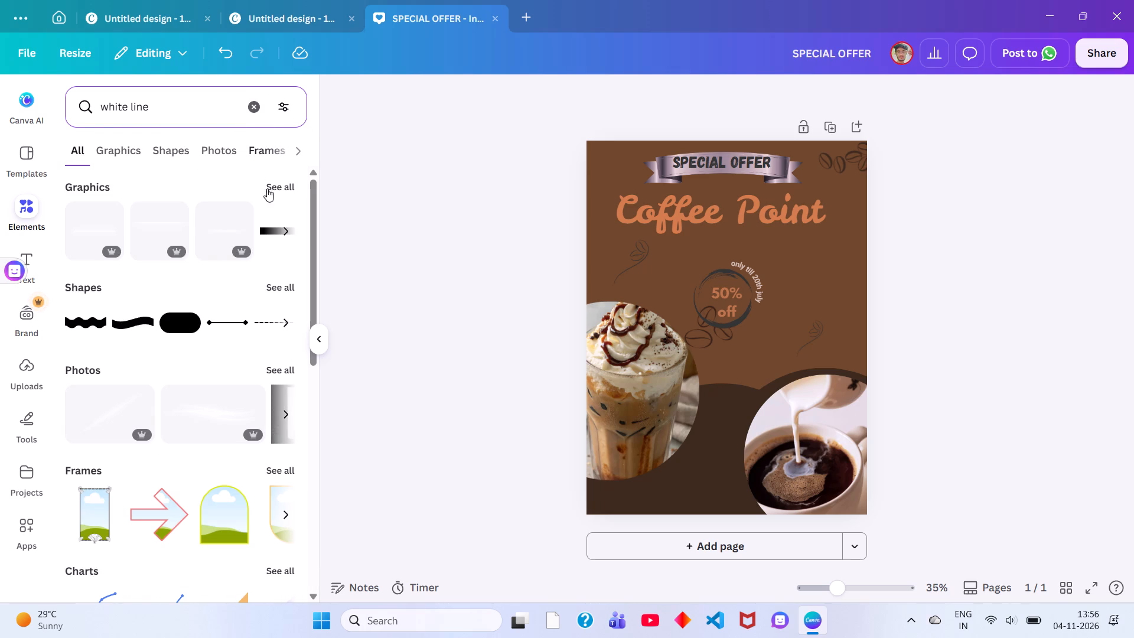
left_click(282, 286)
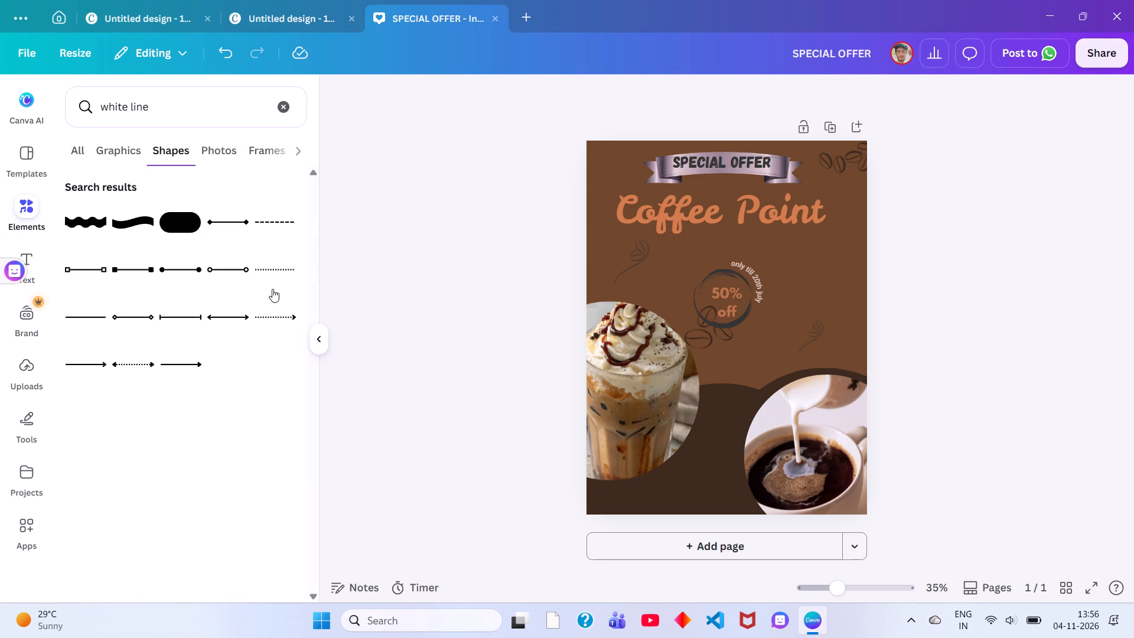
left_click(281, 222)
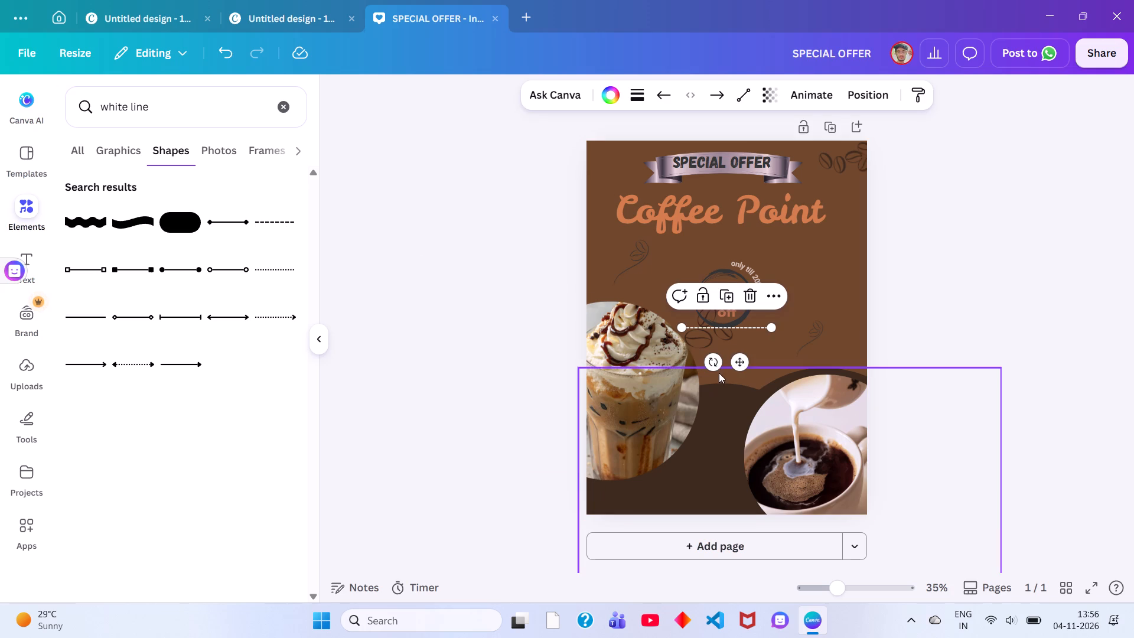
Move the dashed line up between the Coffee Point title and the 50% off badge.
left_click_drag(737, 366, 734, 359)
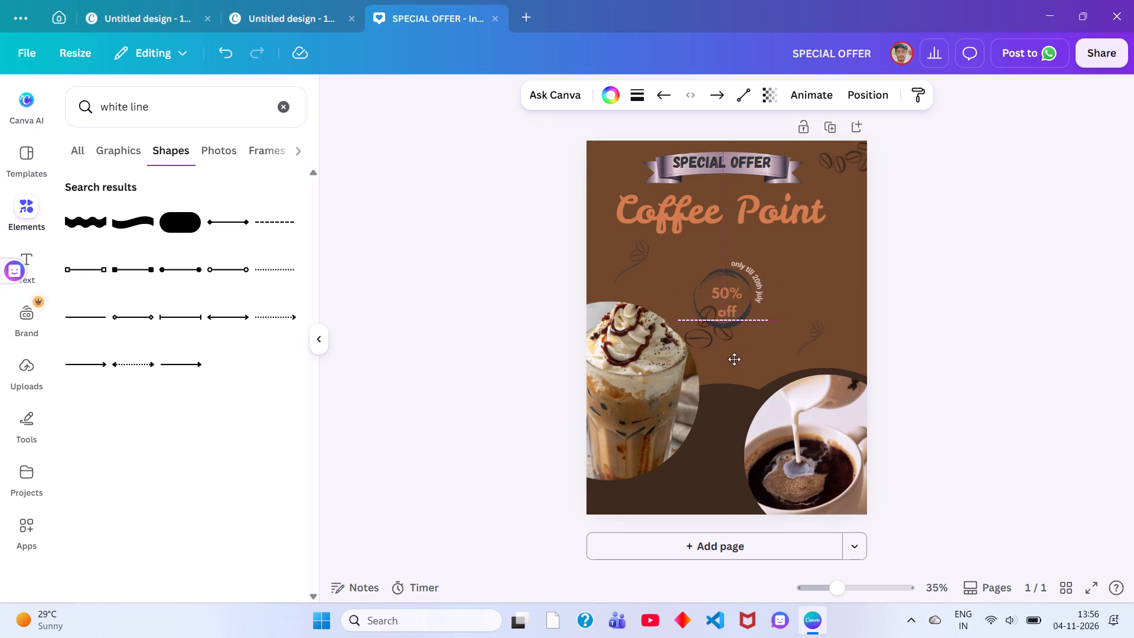
left_click_drag(734, 359, 710, 295)
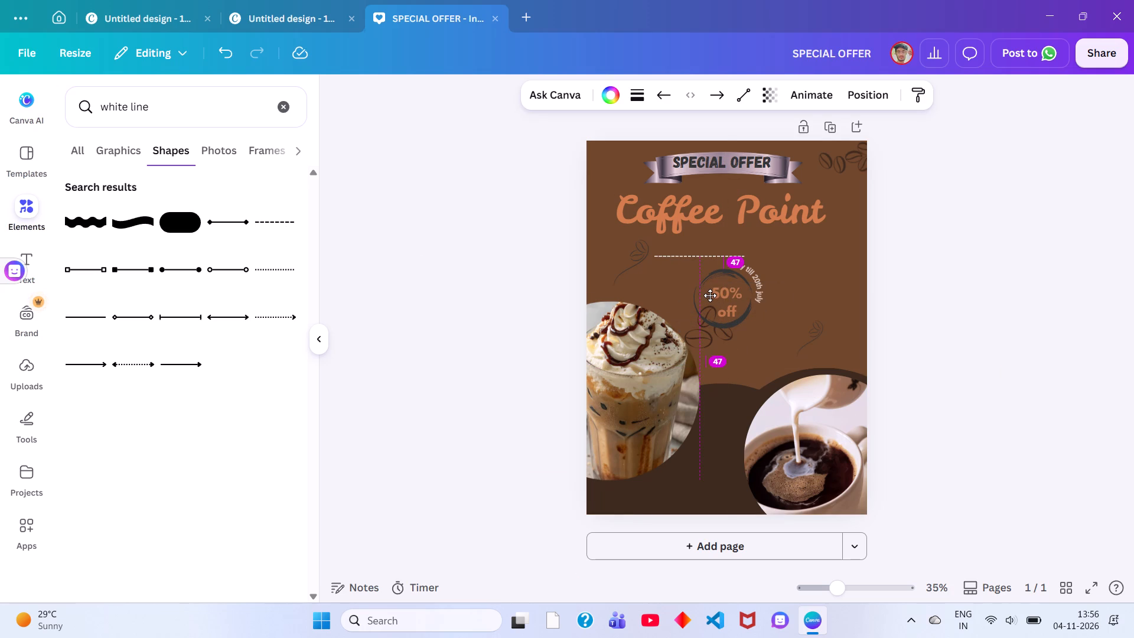
left_click_drag(710, 295, 710, 297)
left_click_drag(710, 297, 710, 298)
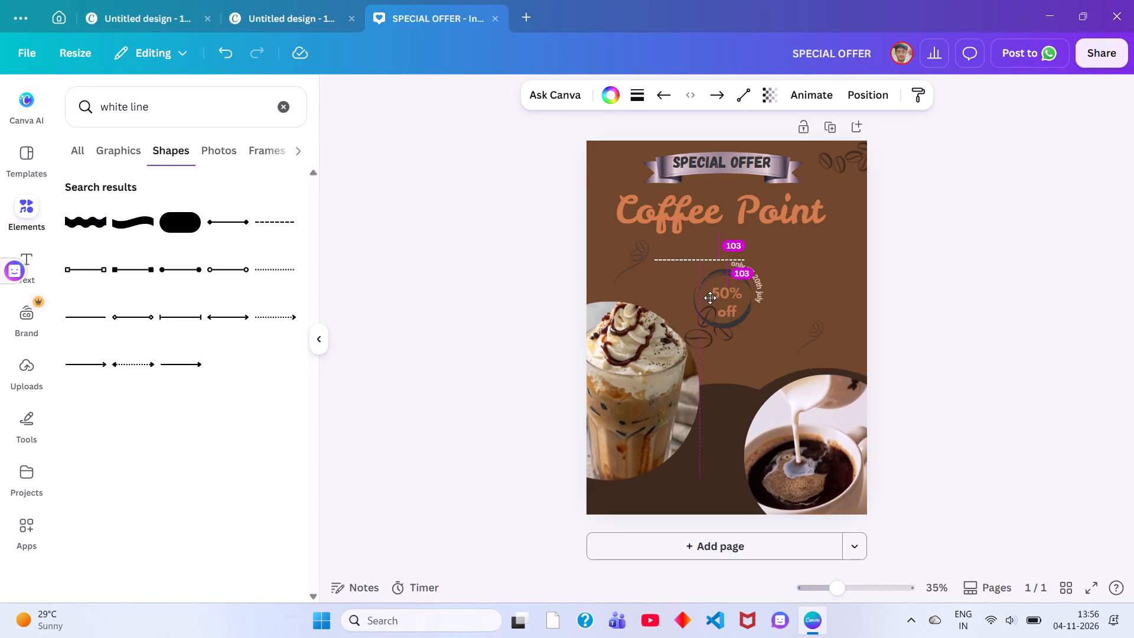
left_click_drag(710, 298, 709, 298)
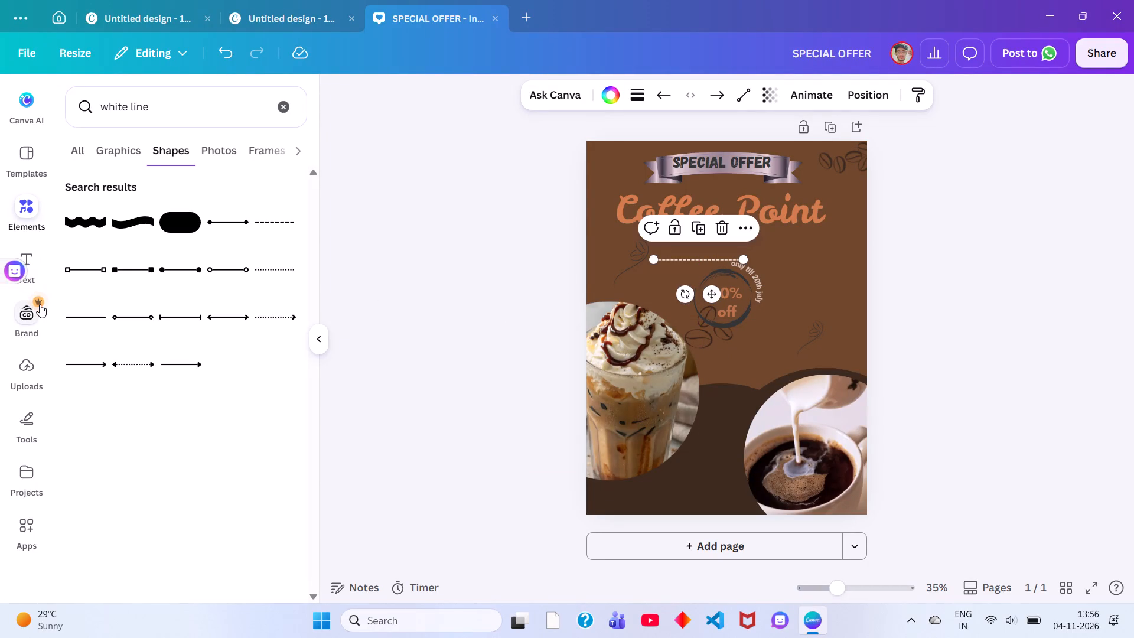
Add a heading text box to the poster and replace its placeholder with "Smell of fresh".
left_click(38, 285)
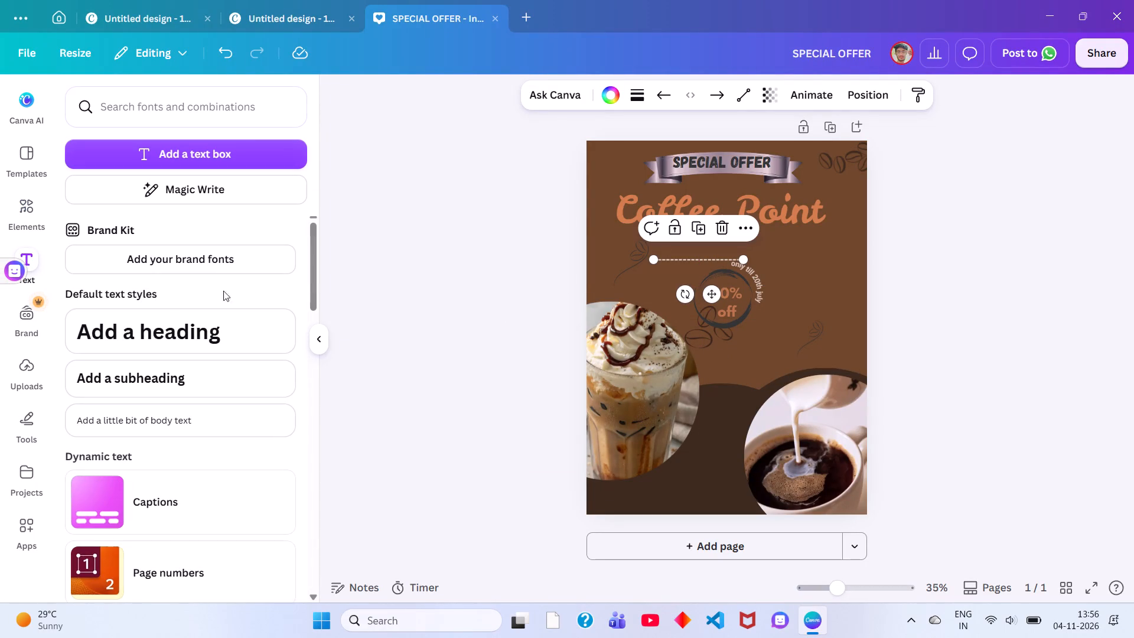
left_click(162, 335)
left_click(135, 329)
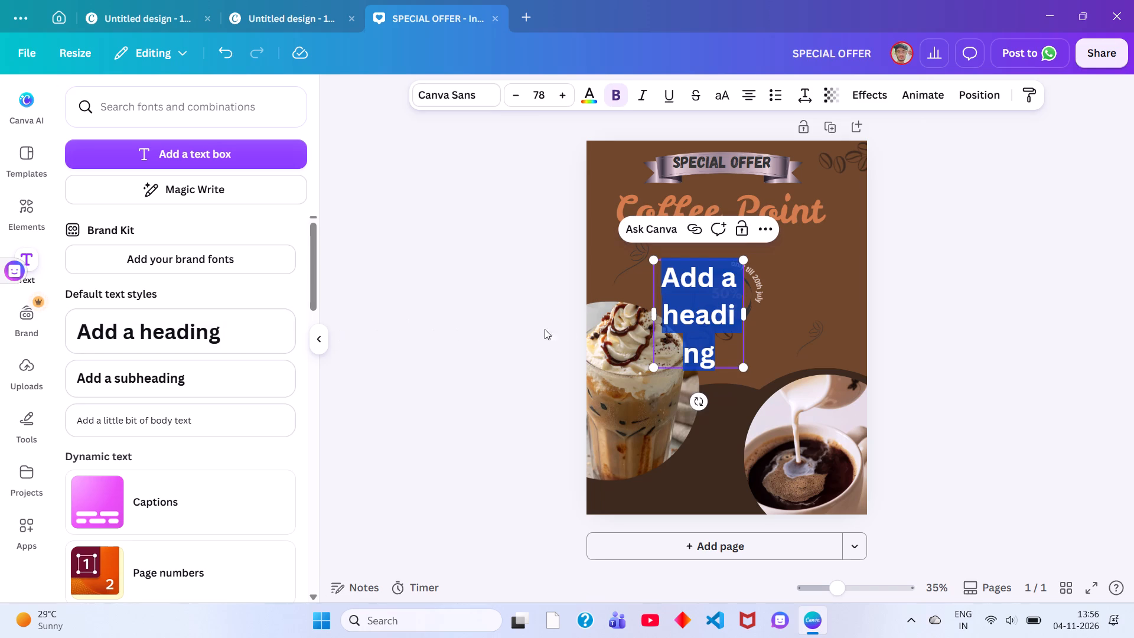
key("BackSpace")
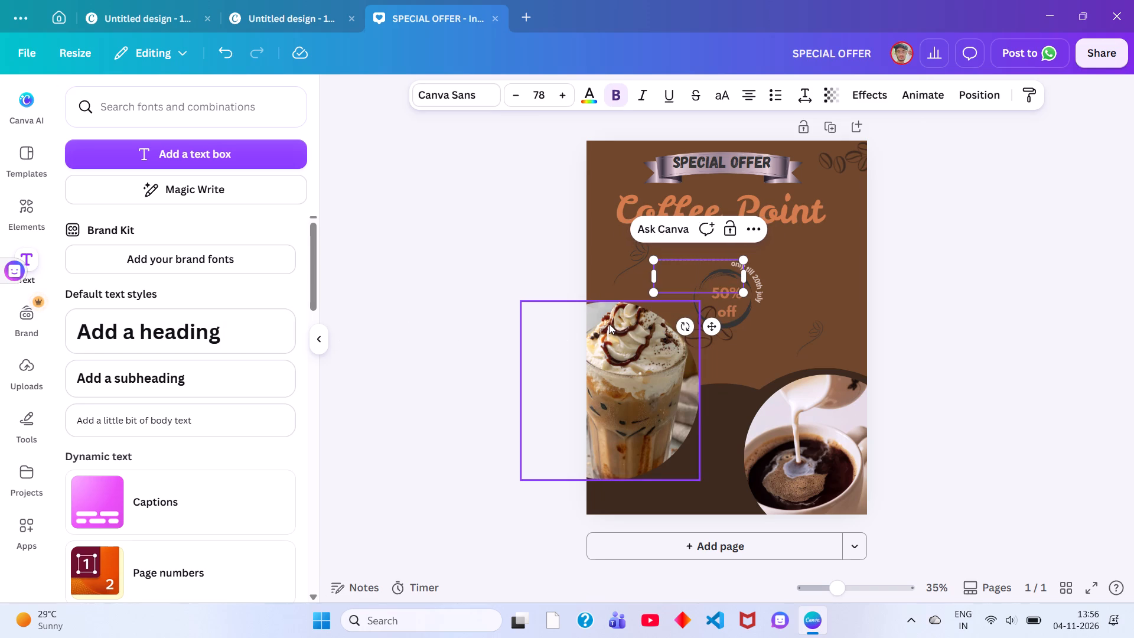
type("sm")
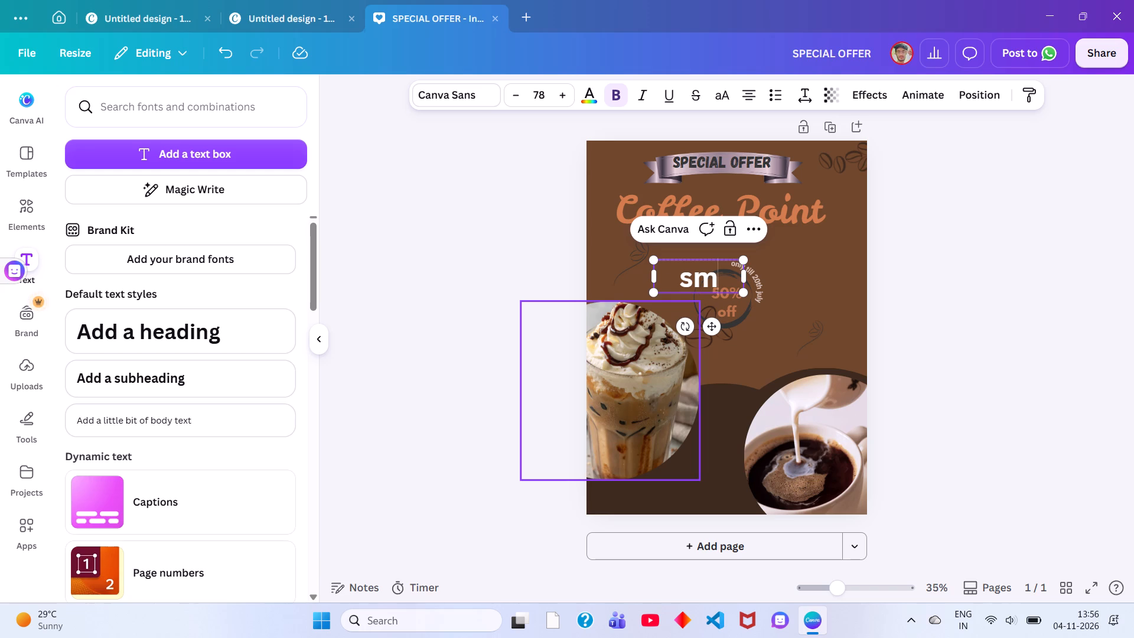
key("BackSpace")
key("BackSpace")
key("s")
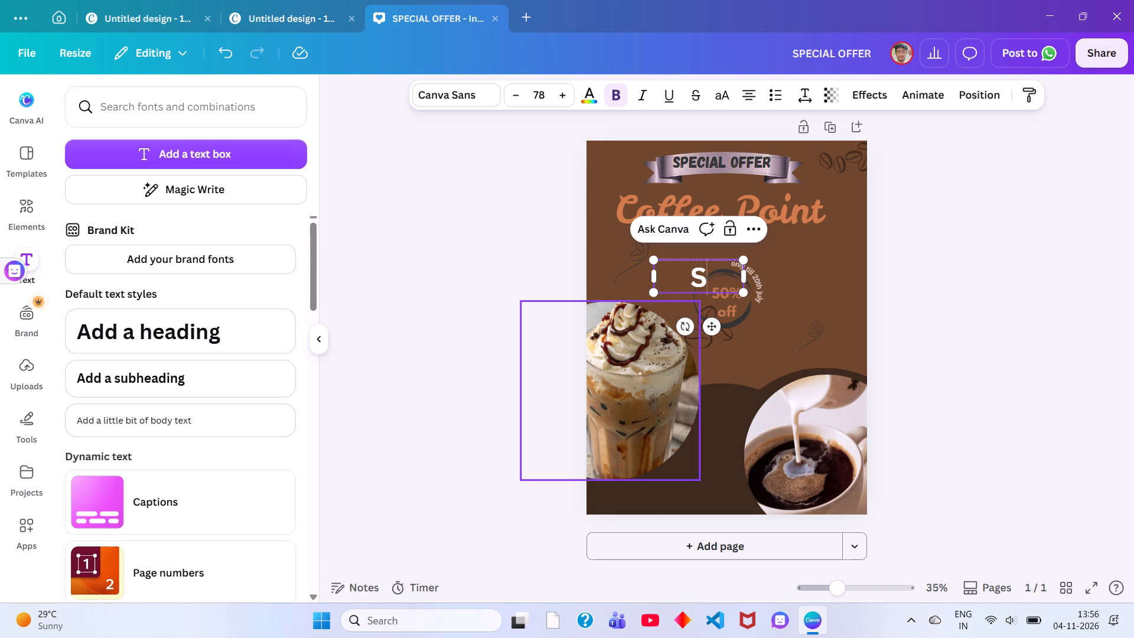
type("mell of")
key("space")
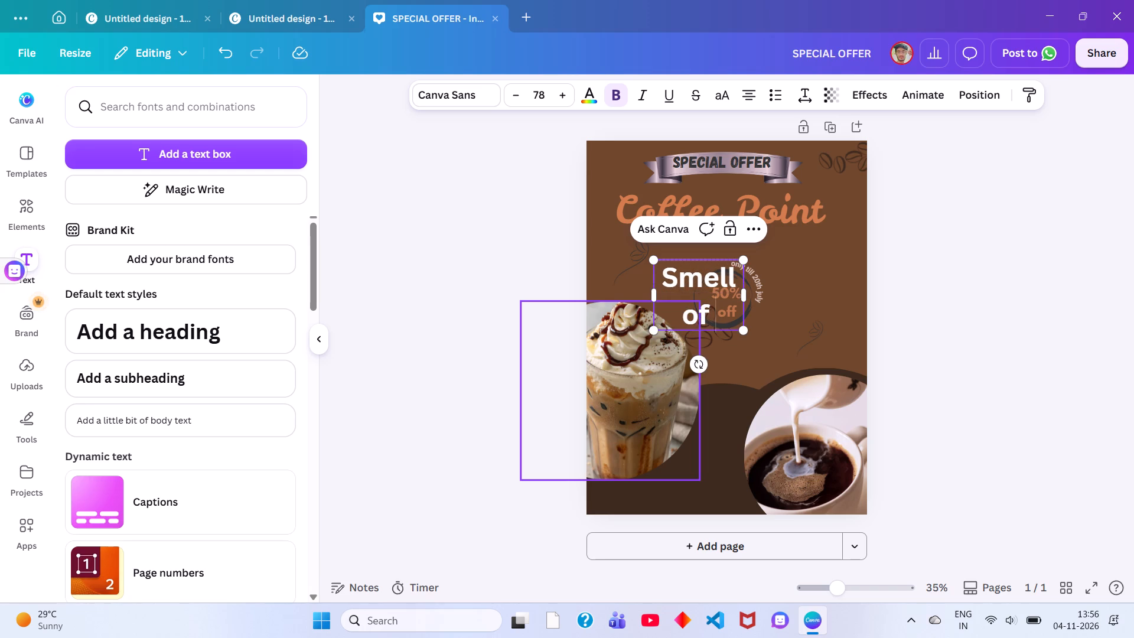
key("f")
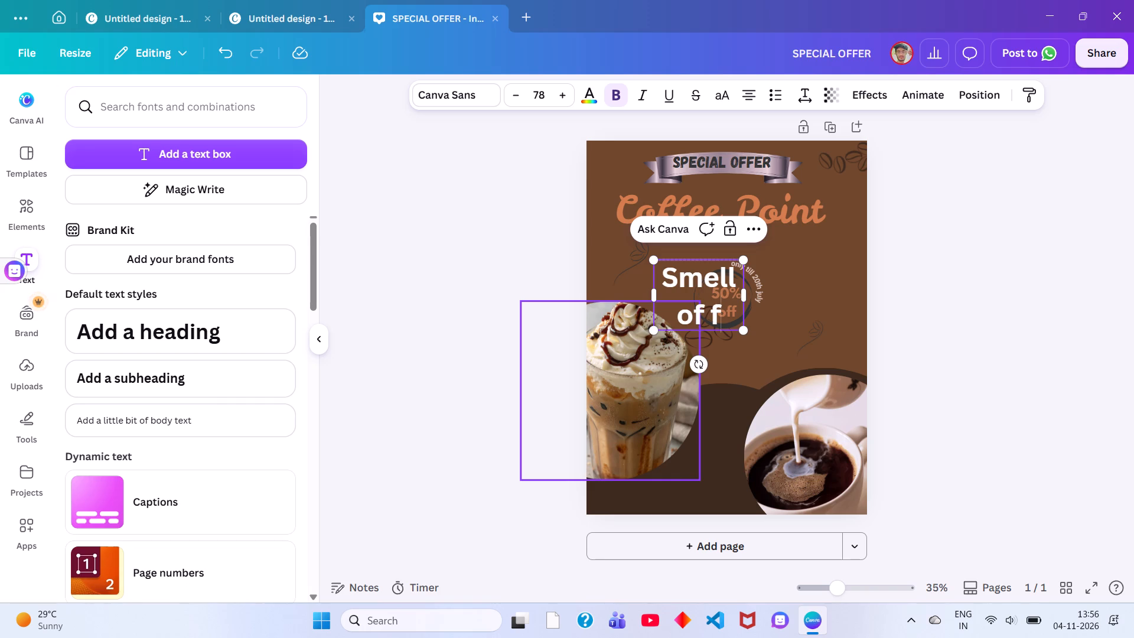
type("resh")
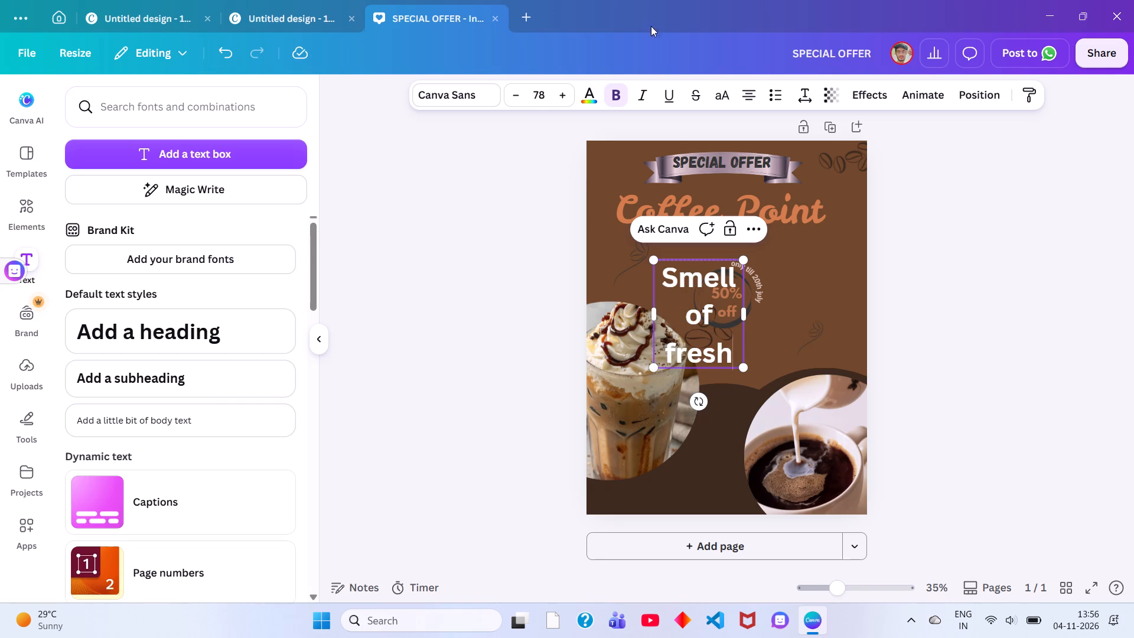
Reduce the new heading's font size to 35.
left_click(514, 108)
left_click(513, 106)
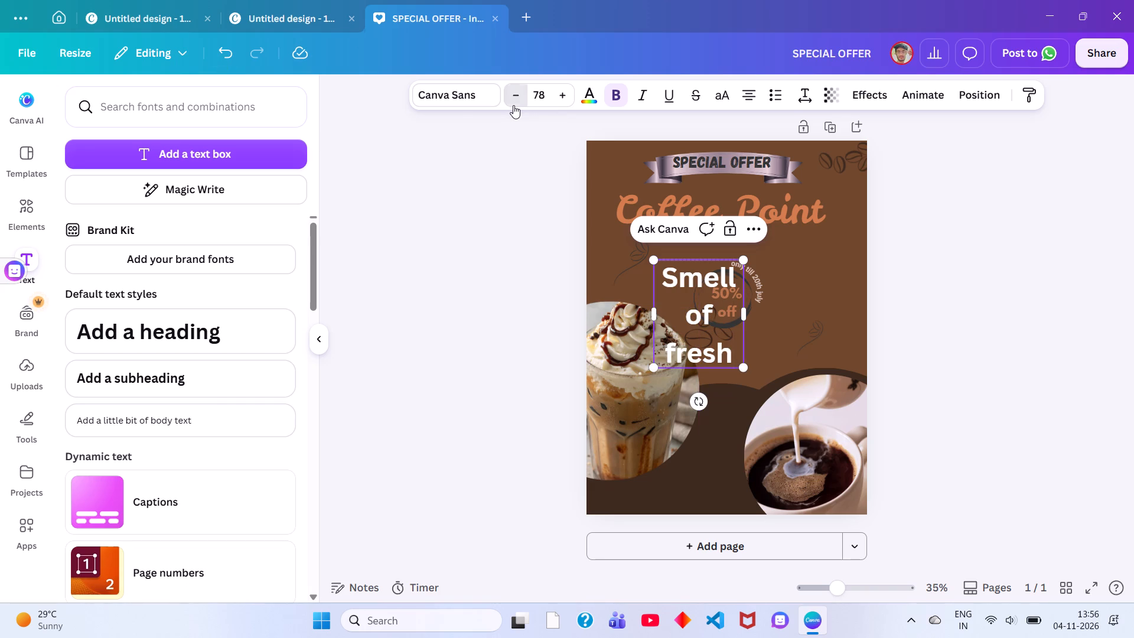
triple_click(513, 103)
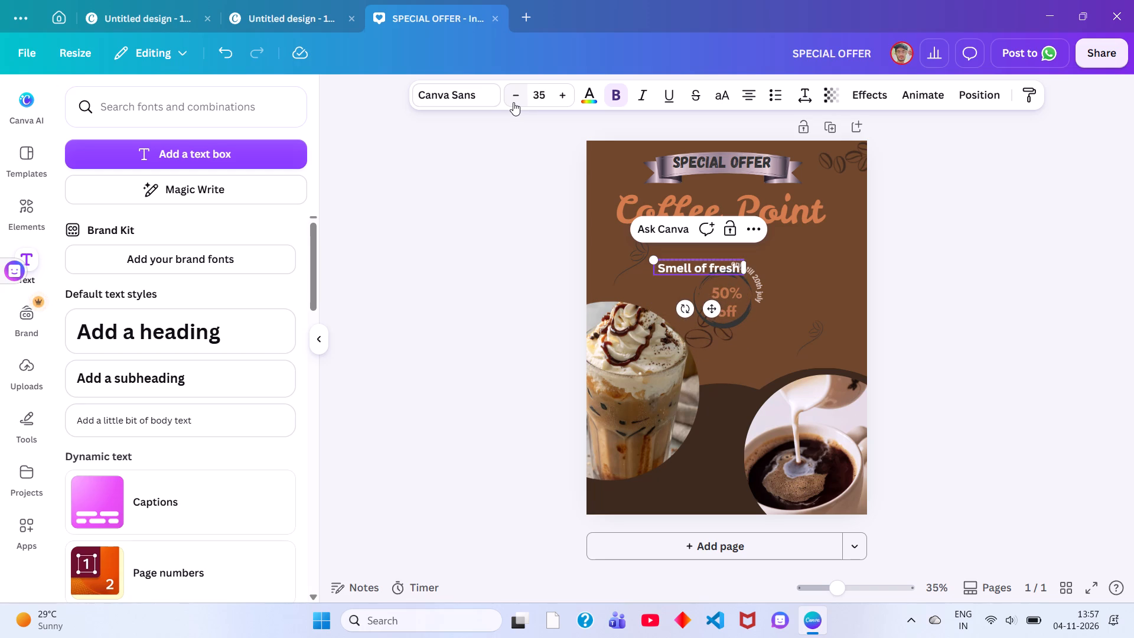
Extend the heading into the tagline "Smell of fresh- made coffee is one of the greatest inventions".
key("minus")
key("m")
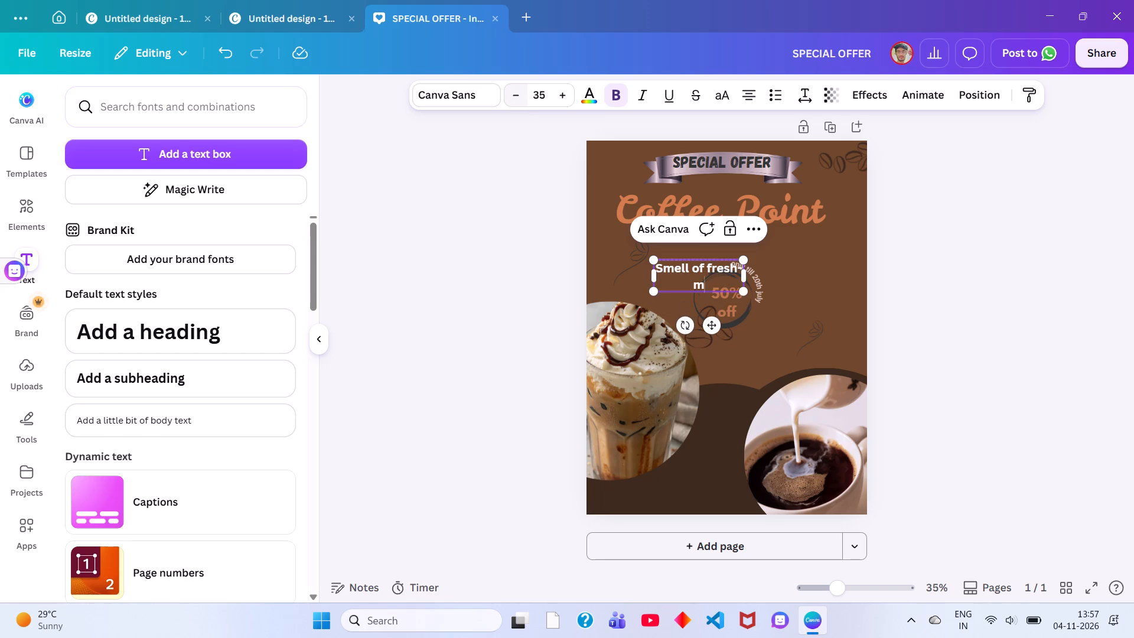
key("BackSpace")
key("space")
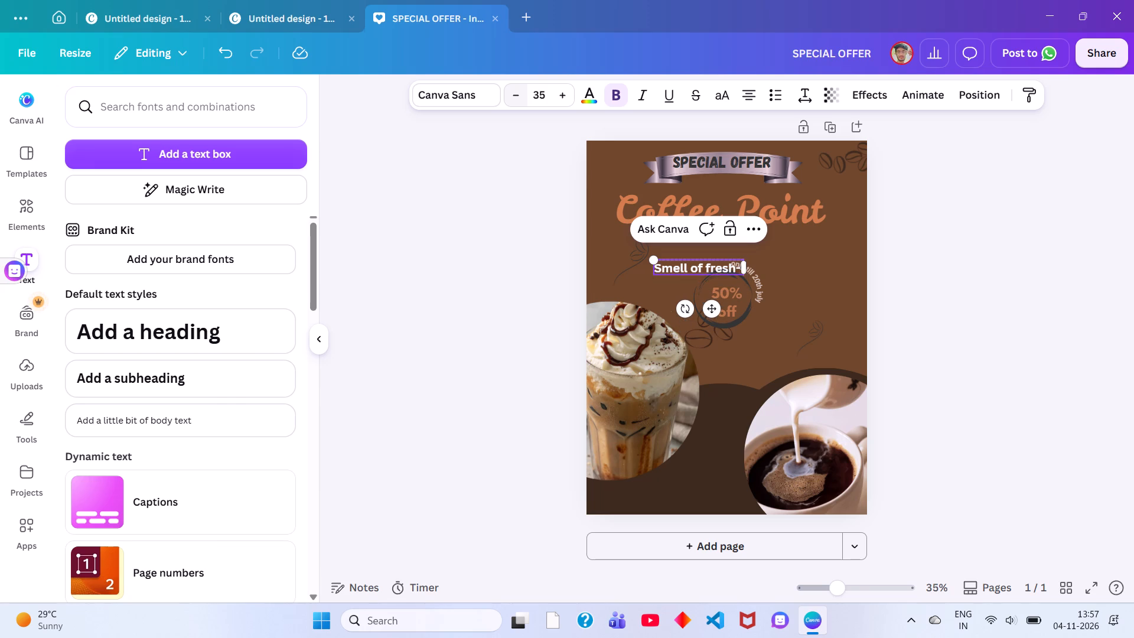
type("made")
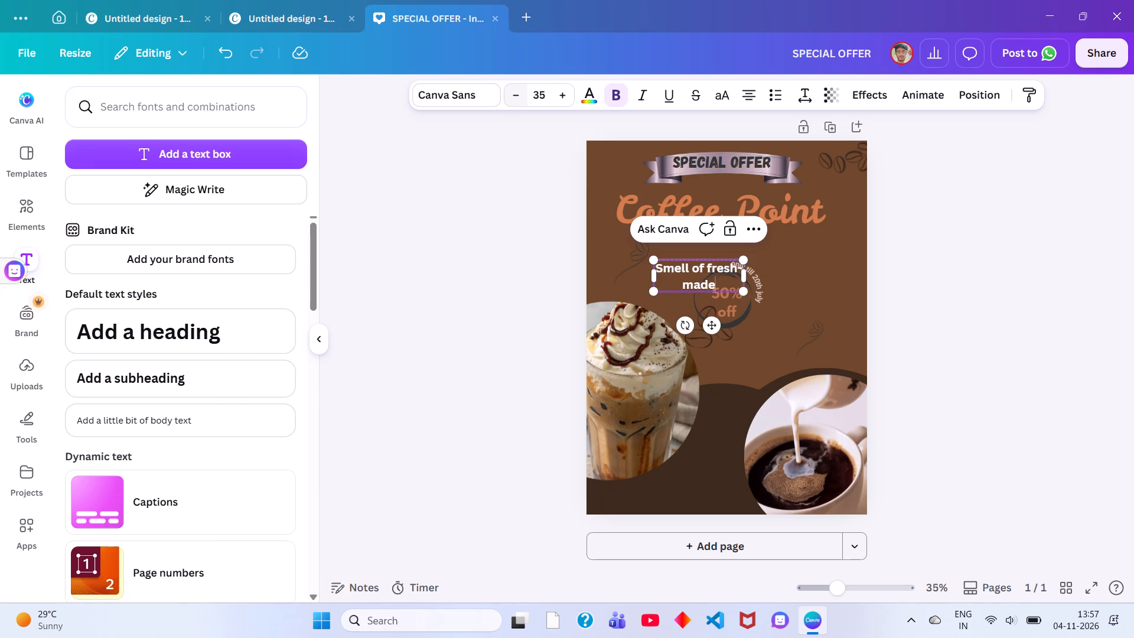
key("space")
type("co")
type("ffeen")
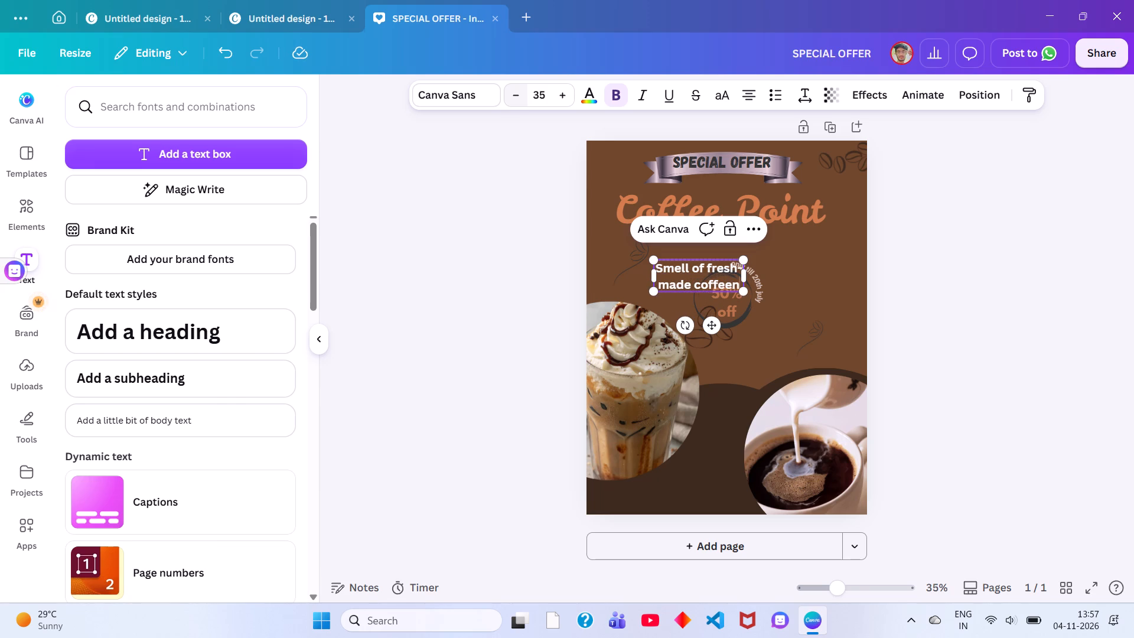
key("BackSpace")
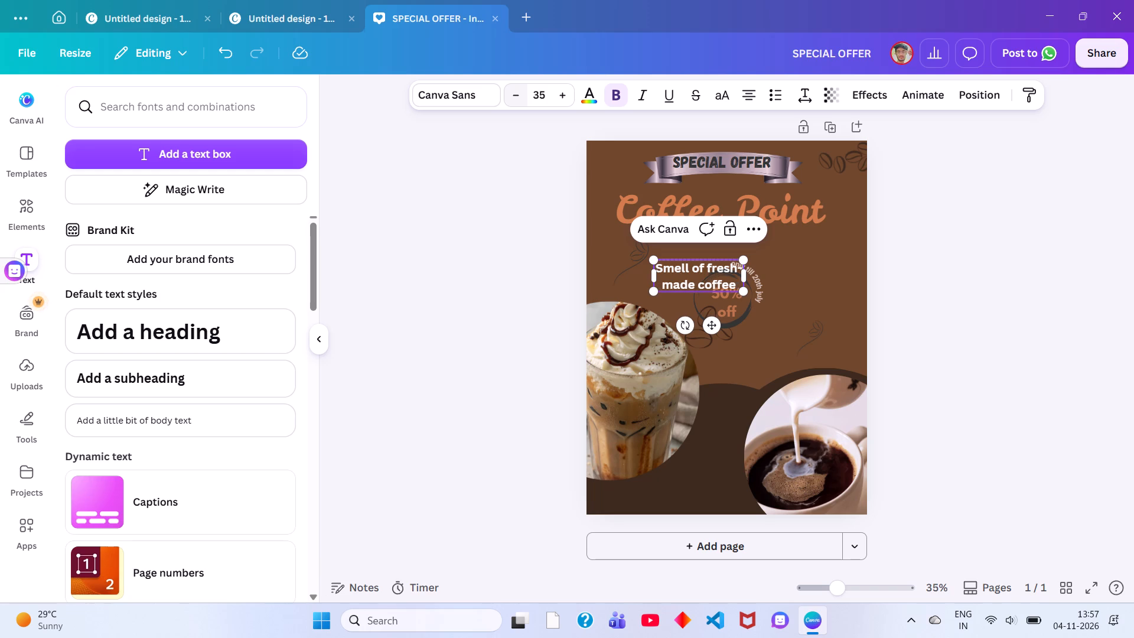
key("space")
type("id")
key("BackSpace")
type("s the")
key("space")
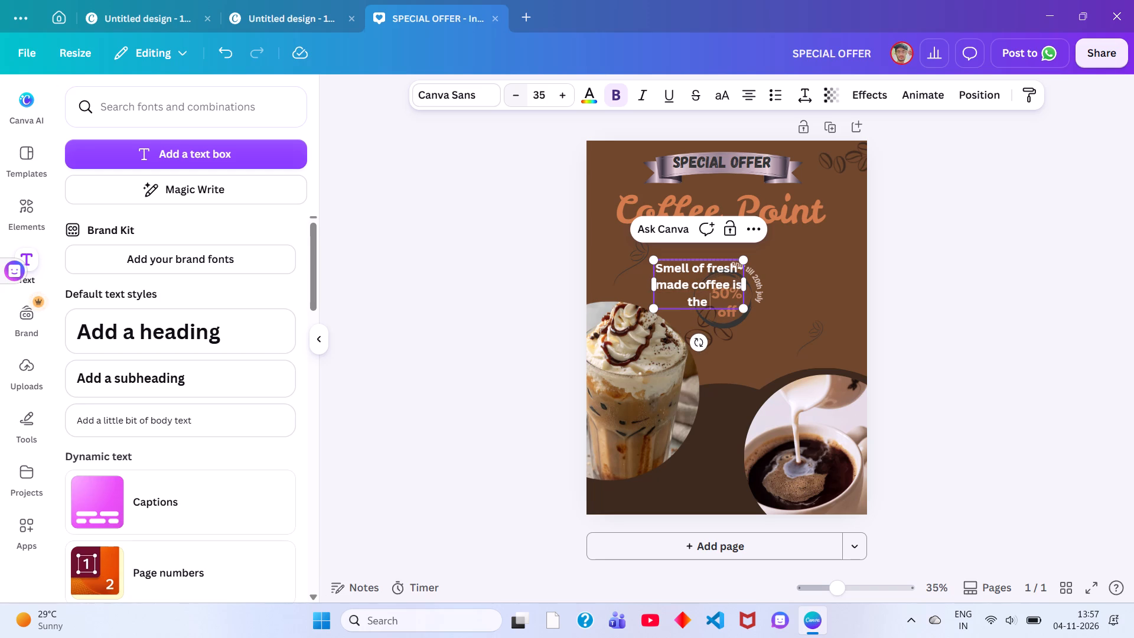
key("BackSpace")
key("BackSpace")
key("BackSpace")
key("BackSpace")
type("one")
key("space")
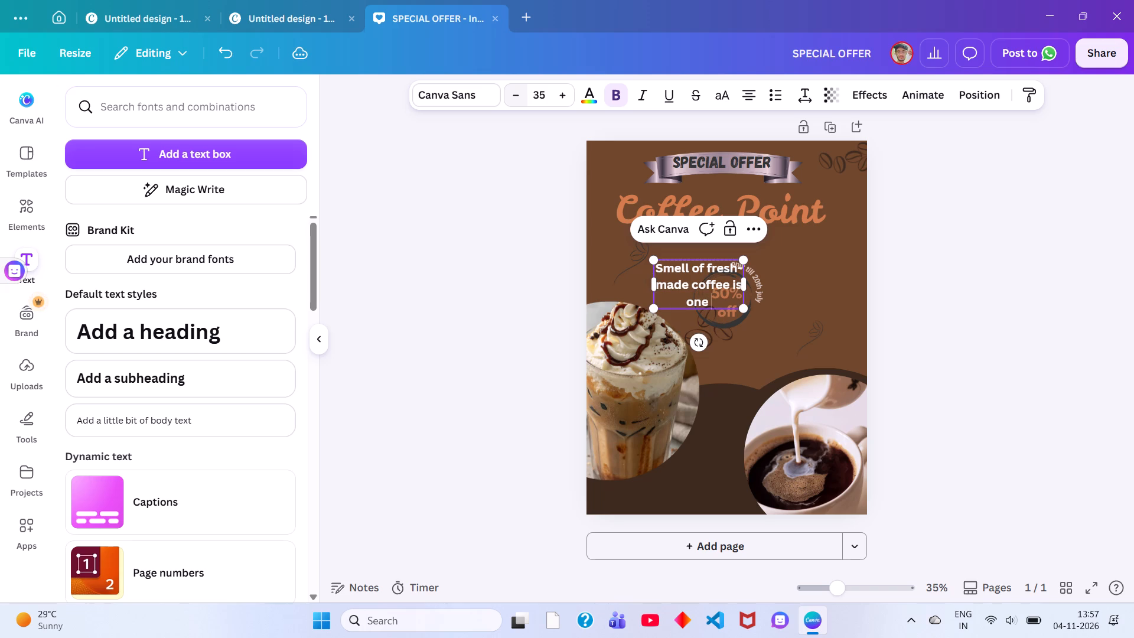
type("of the")
key("space")
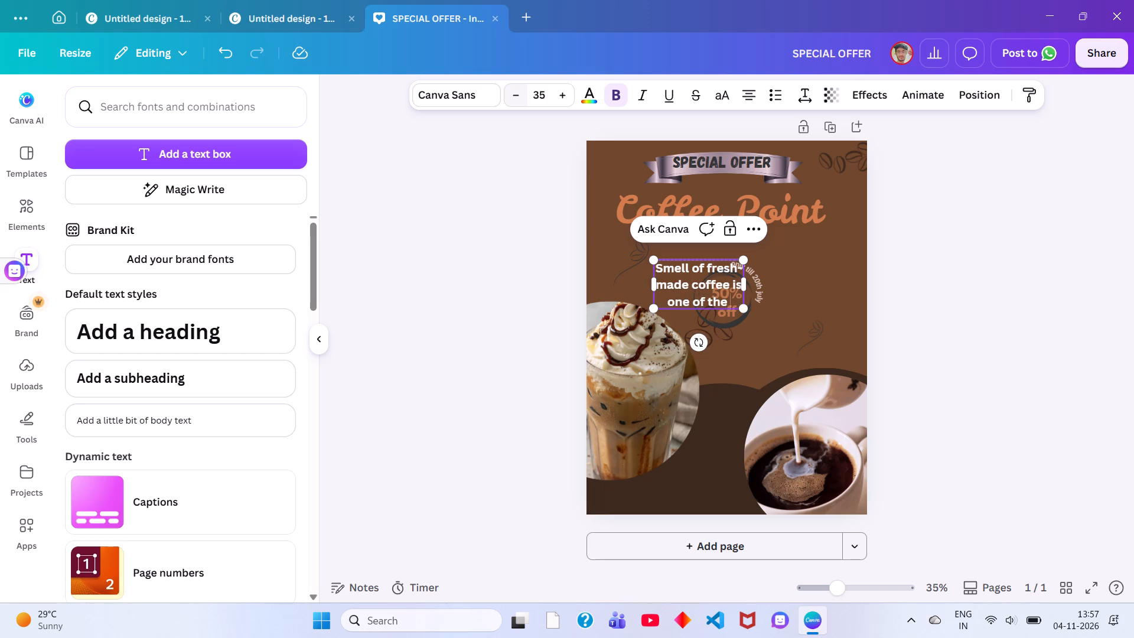
type("greatest inventions")
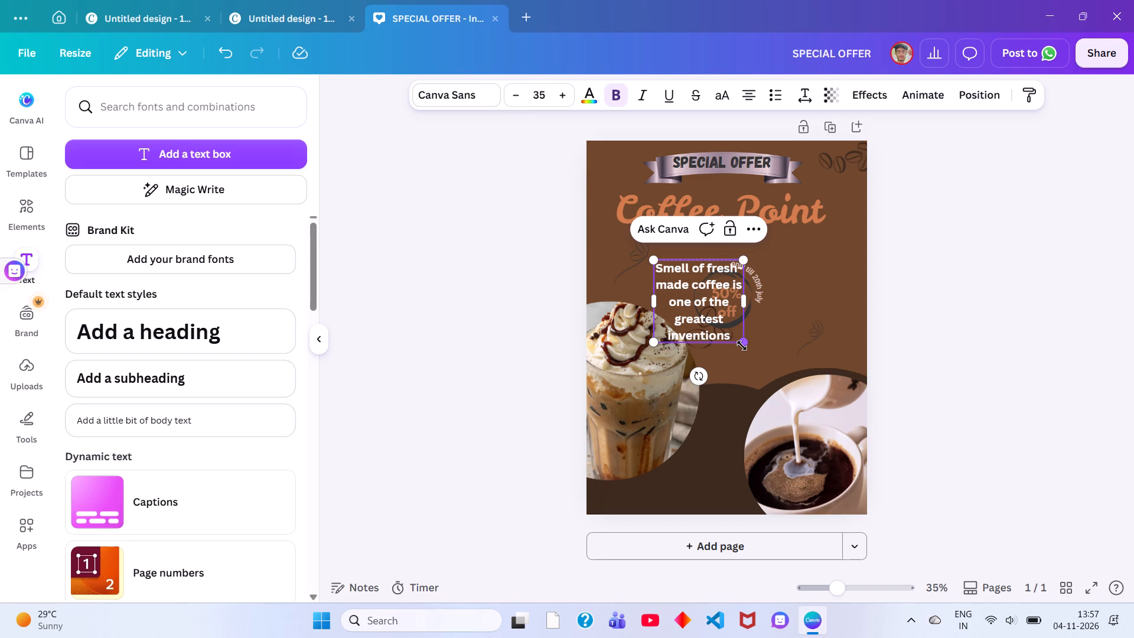
Scale the tagline text box up to a font size of about 46.
left_click_drag(742, 346, 674, 288)
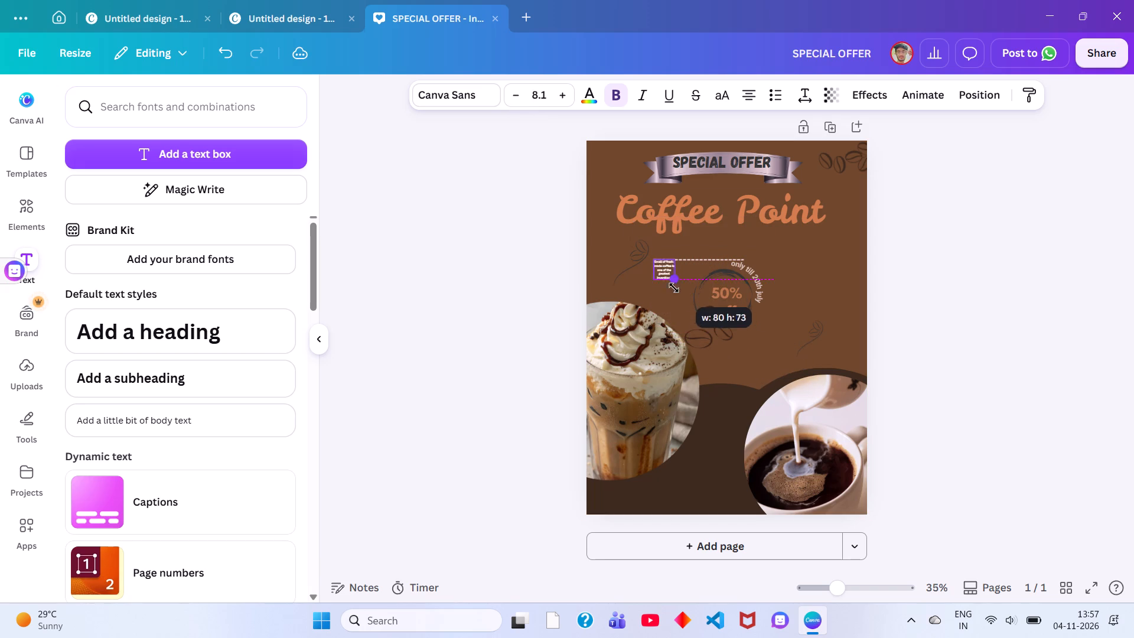
left_click_drag(674, 288, 767, 375)
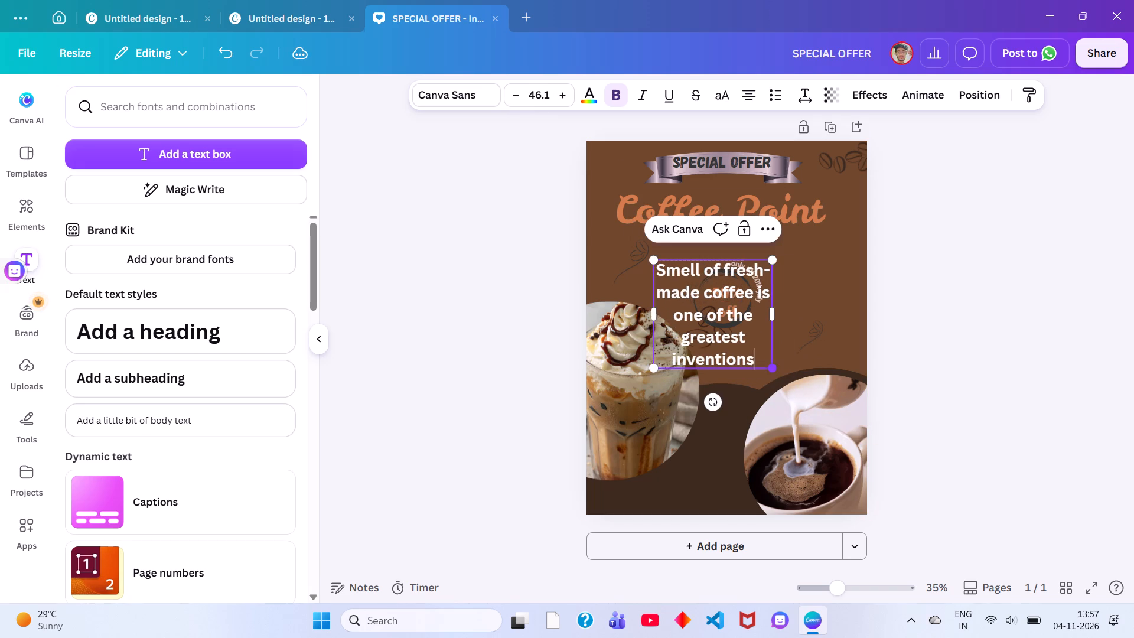
Shrink the tagline to a single small line, trying several font sizes and finishing at 12.7.
left_click(520, 95)
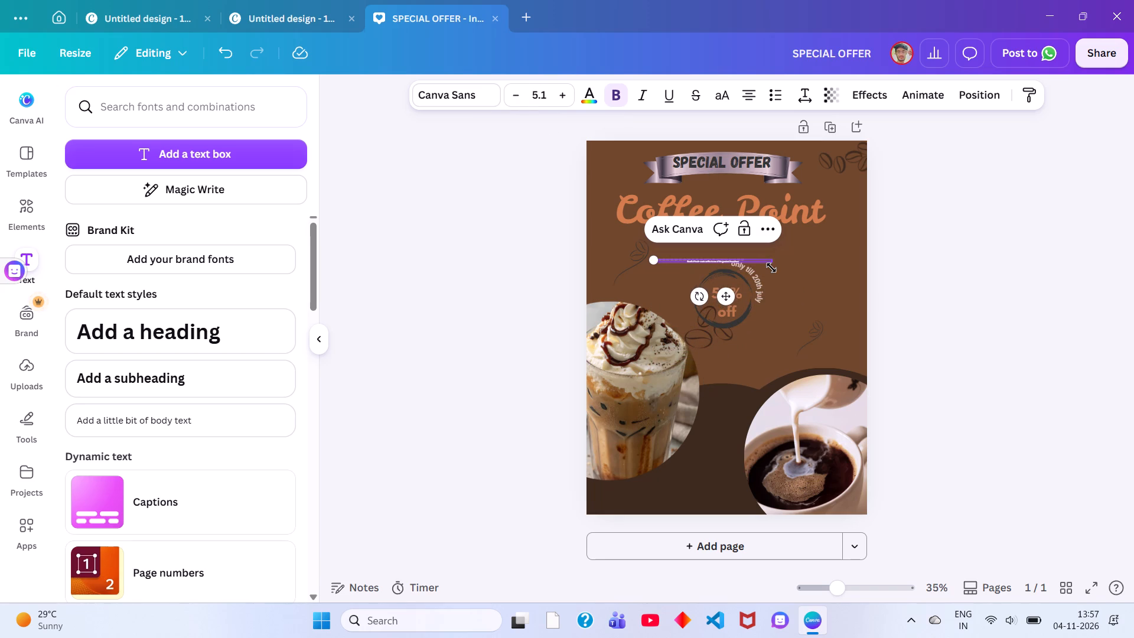
left_click_drag(771, 265, 798, 289)
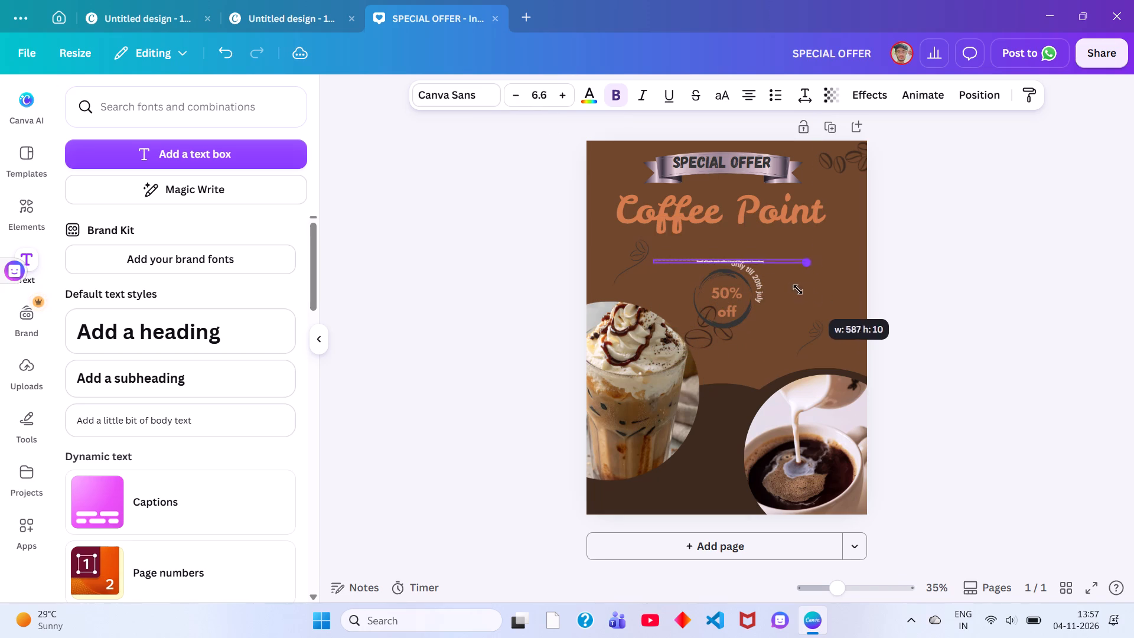
left_click_drag(798, 289, 770, 279)
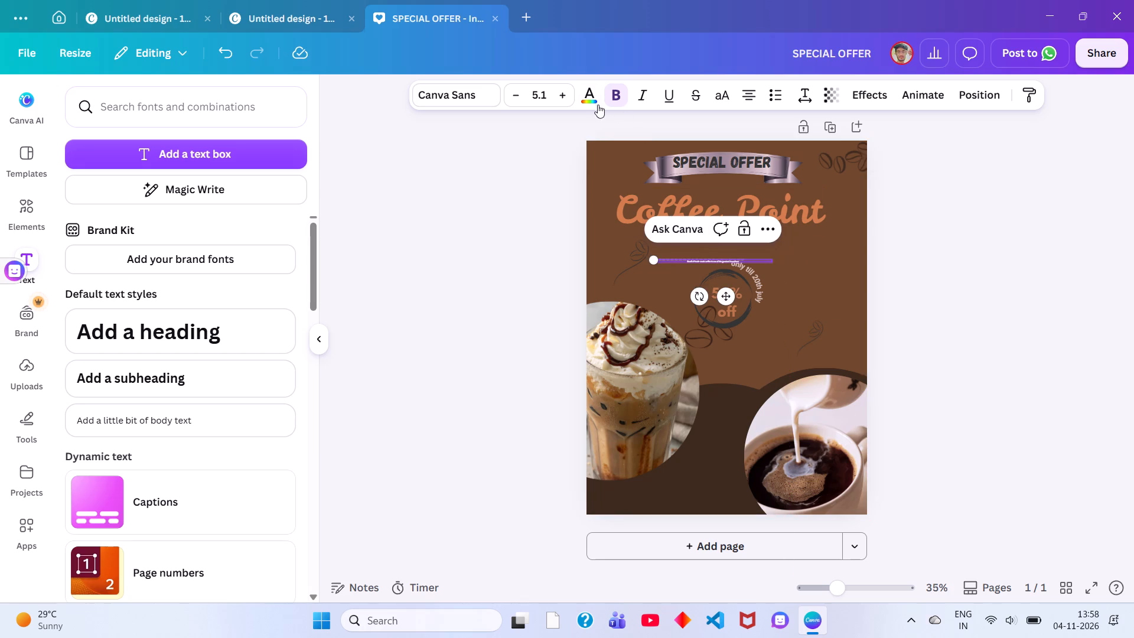
left_click(562, 93)
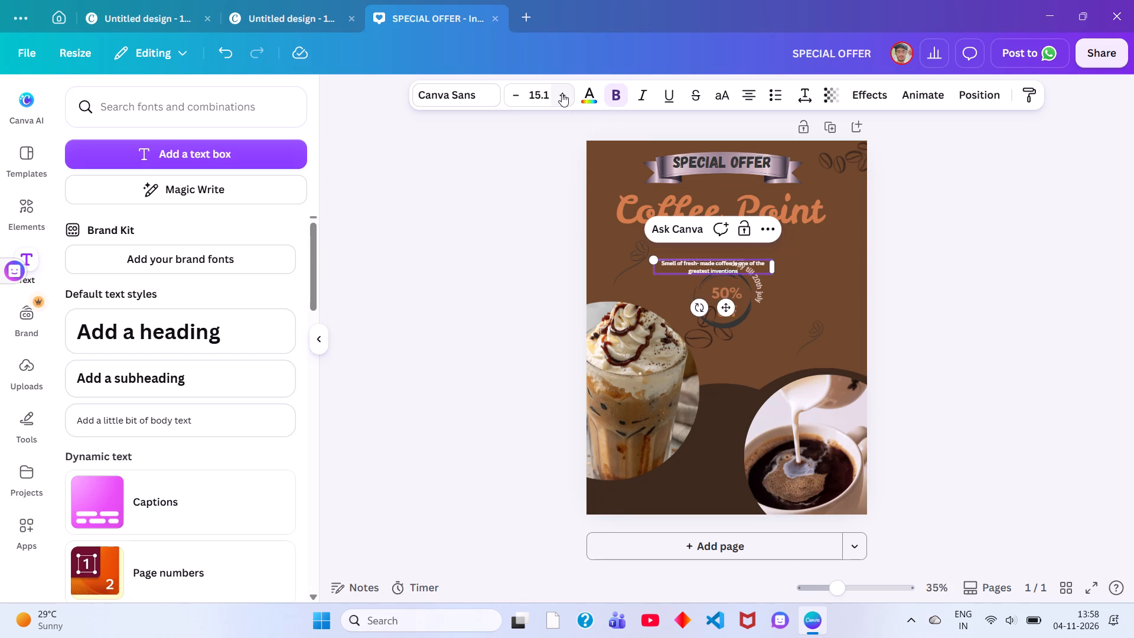
double_click(517, 94)
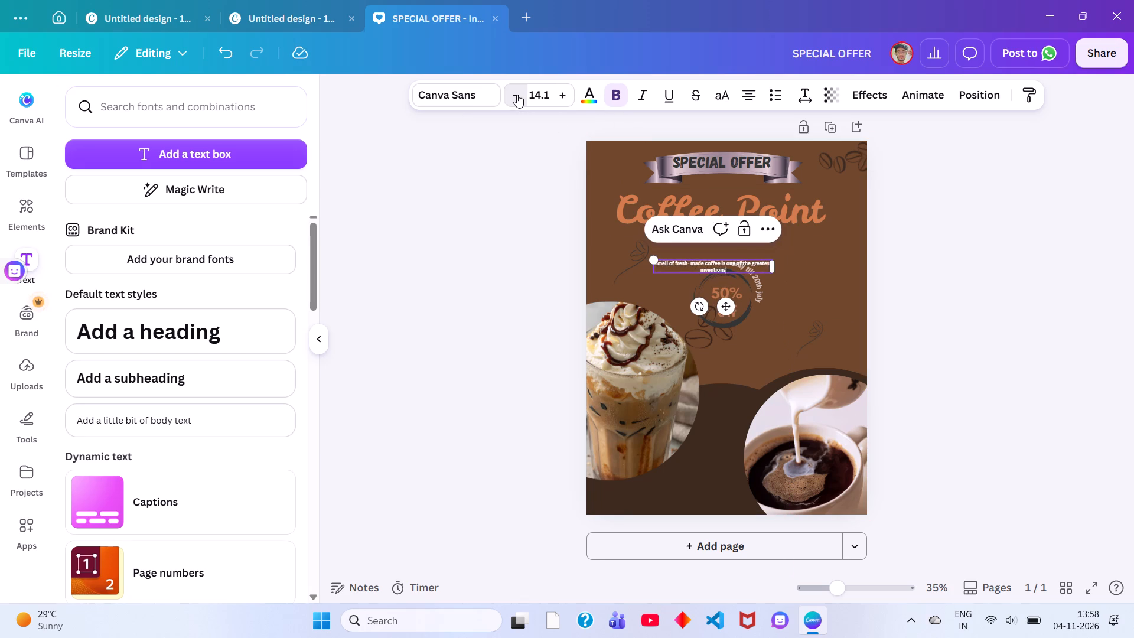
double_click(517, 95)
left_click(517, 95)
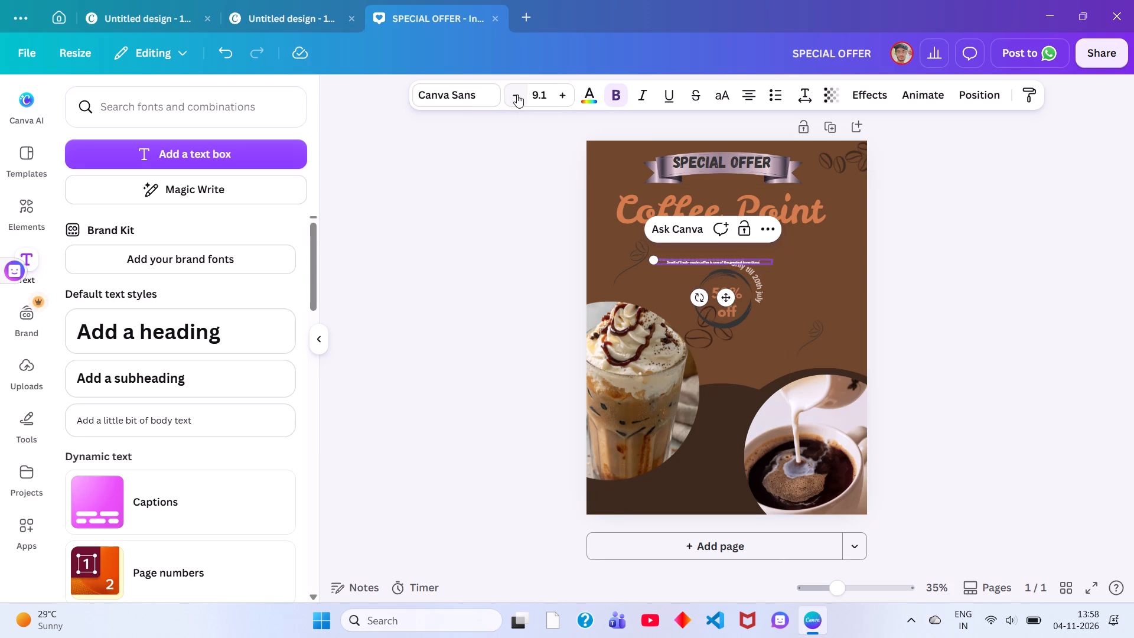
left_click(561, 100)
left_click(561, 100)
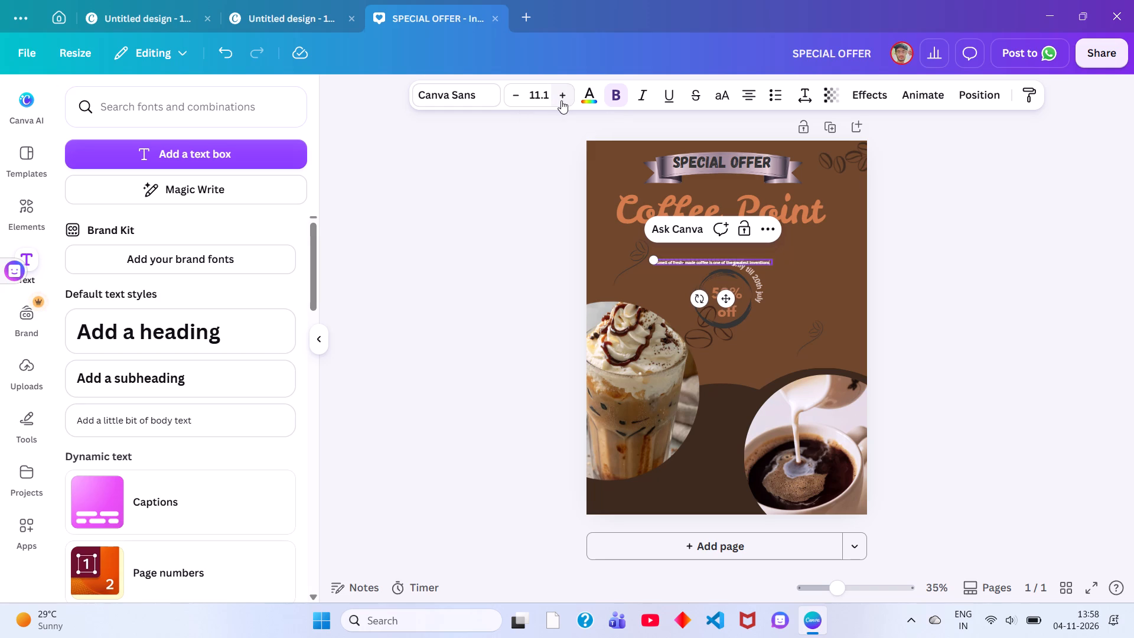
left_click(561, 100)
left_click(516, 99)
left_click_drag(770, 267, 788, 297)
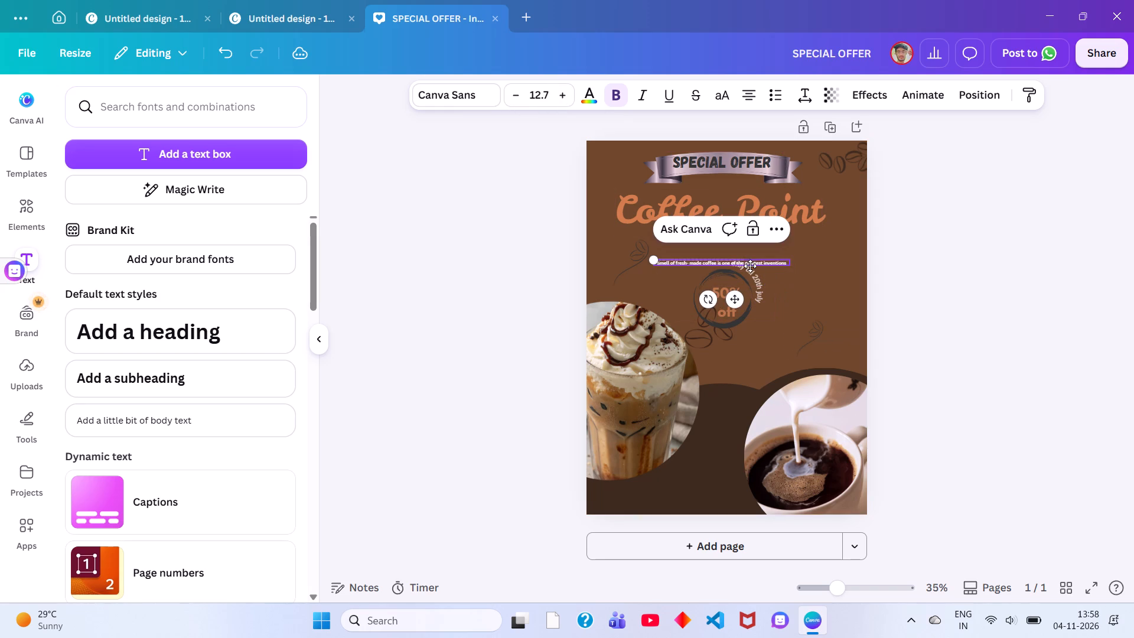
Move the tagline up above the dashed line so it sits directly beneath the "Coffee Point" title.
left_click_drag(751, 268, 760, 252)
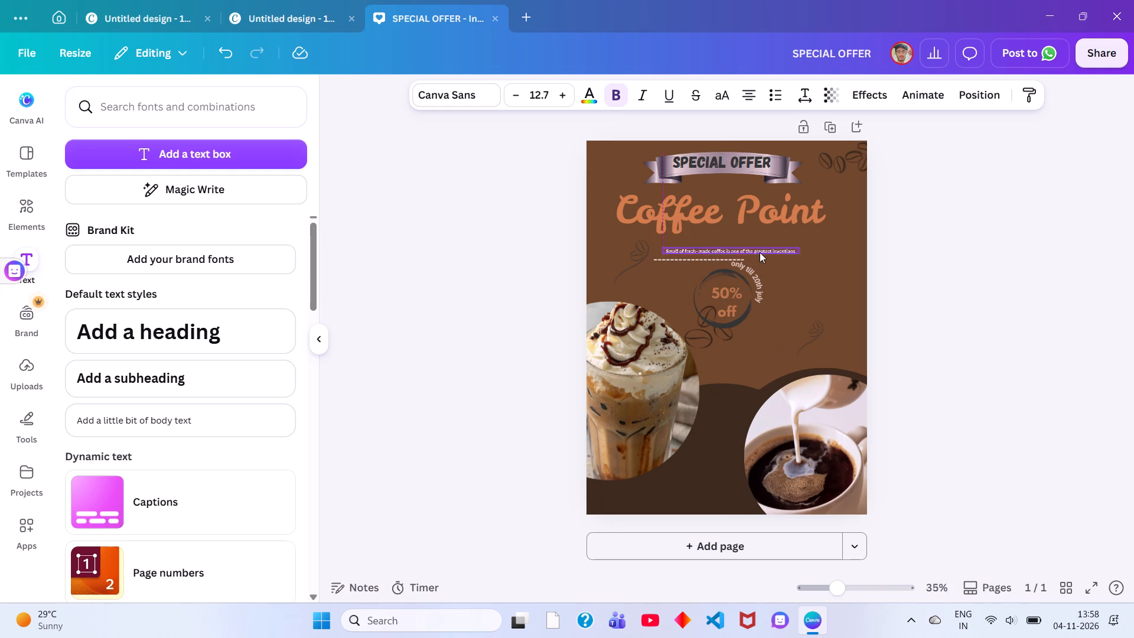
left_click_drag(760, 252, 742, 248)
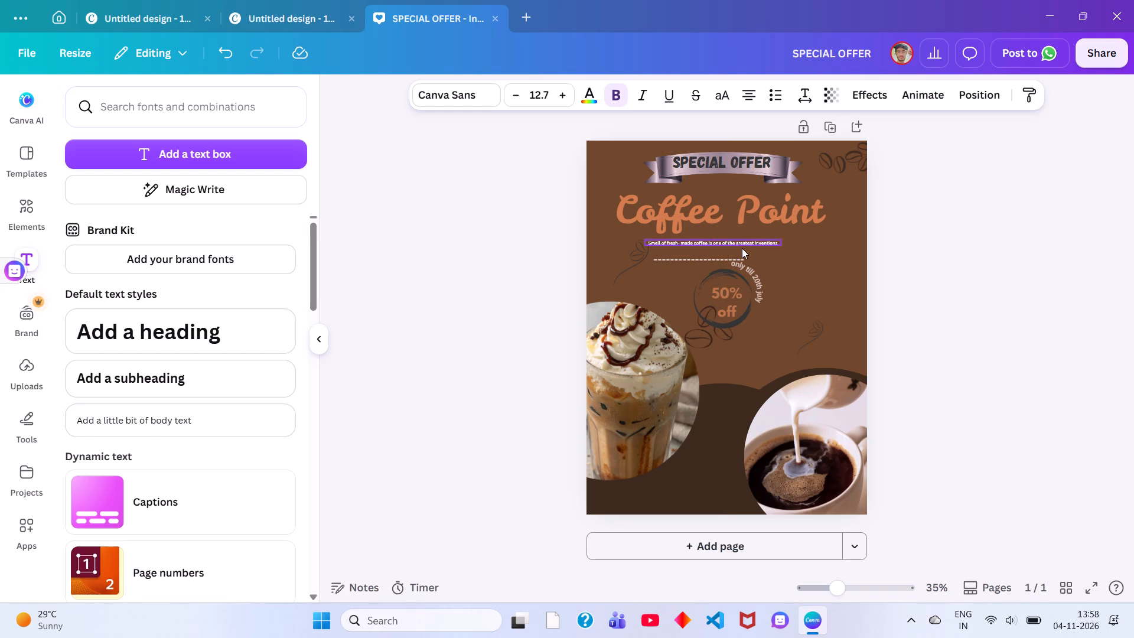
left_click_drag(742, 248, 739, 243)
left_click_drag(781, 236, 778, 242)
Enlarge the tagline to font size 19 and reposition it beneath the "Coffee Point" title.
left_click_drag(776, 243, 799, 259)
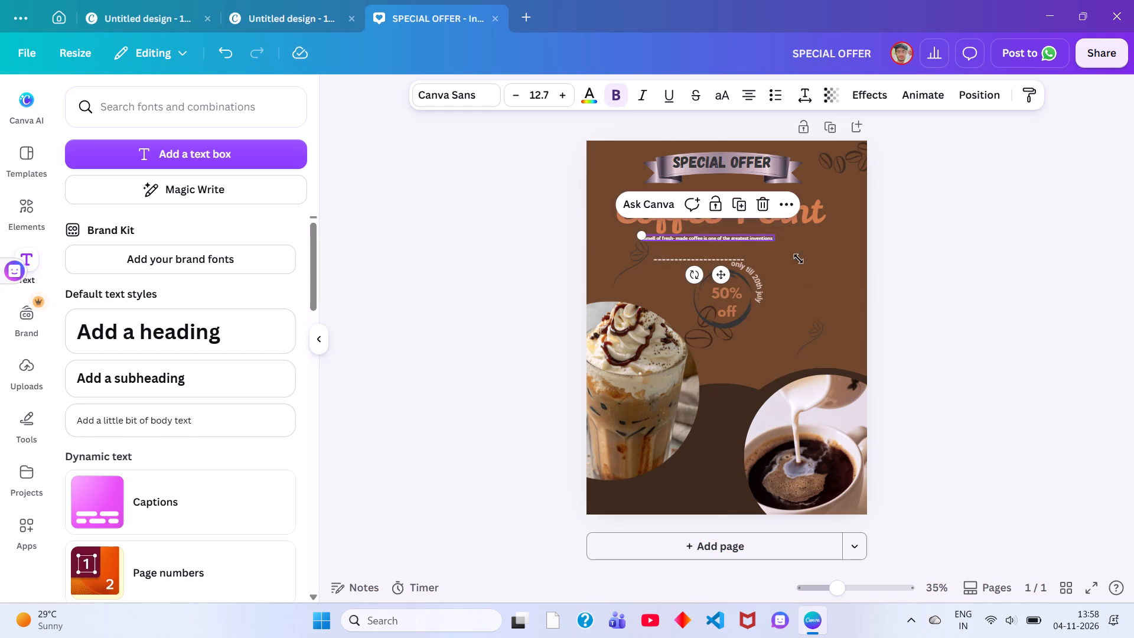
left_click_drag(799, 259, 842, 288)
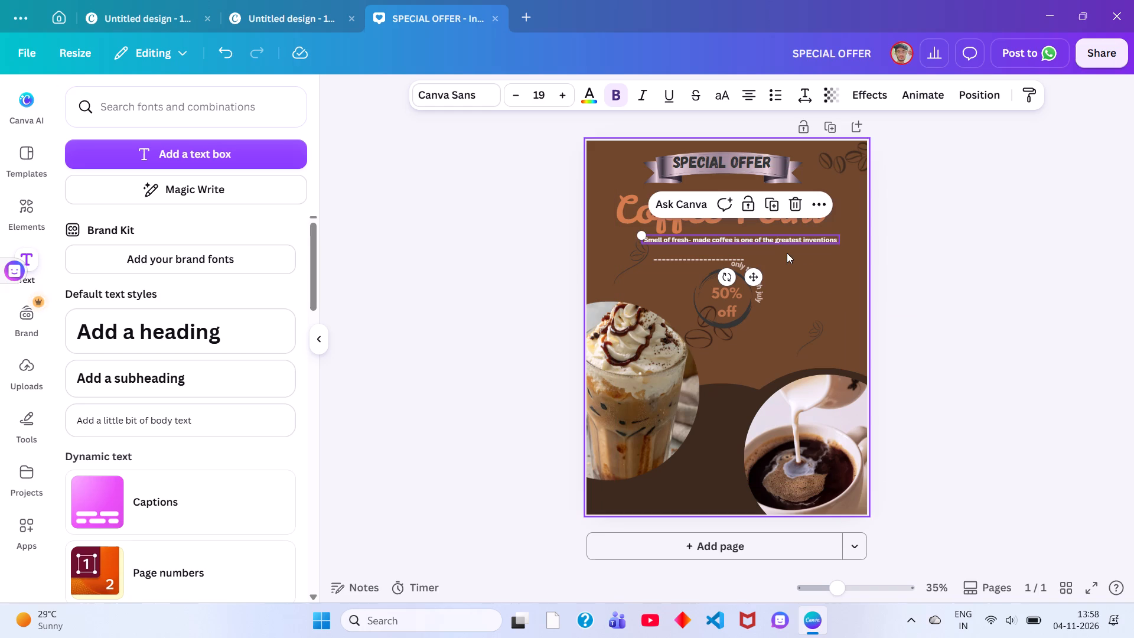
left_click_drag(783, 233, 785, 241)
left_click(785, 241)
left_click_drag(790, 241, 768, 241)
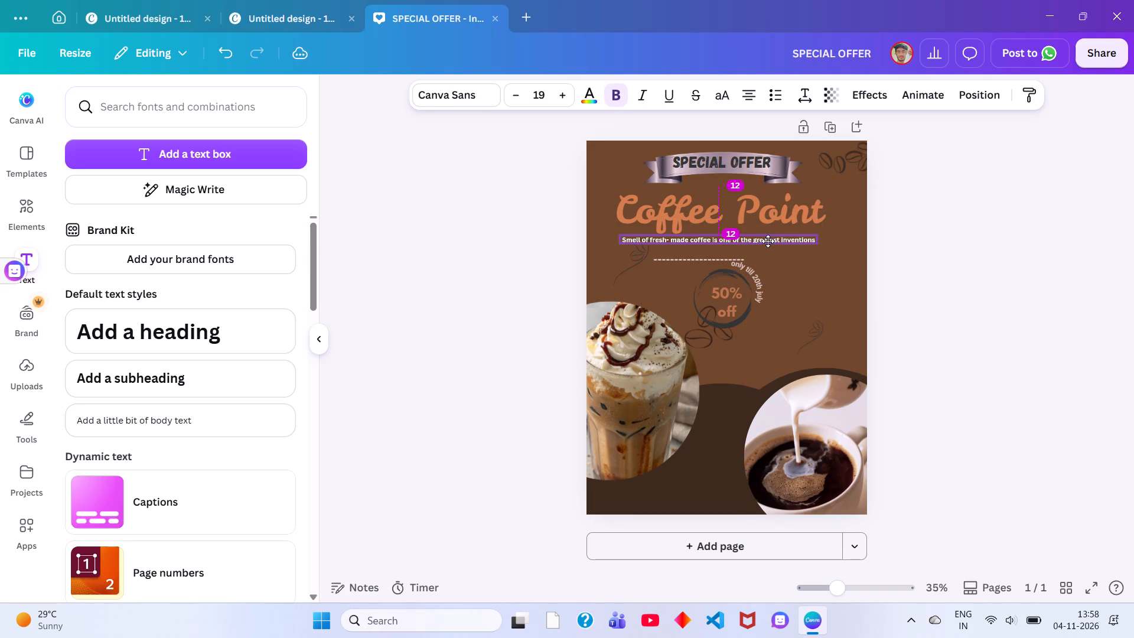
left_click_drag(768, 241, 760, 239)
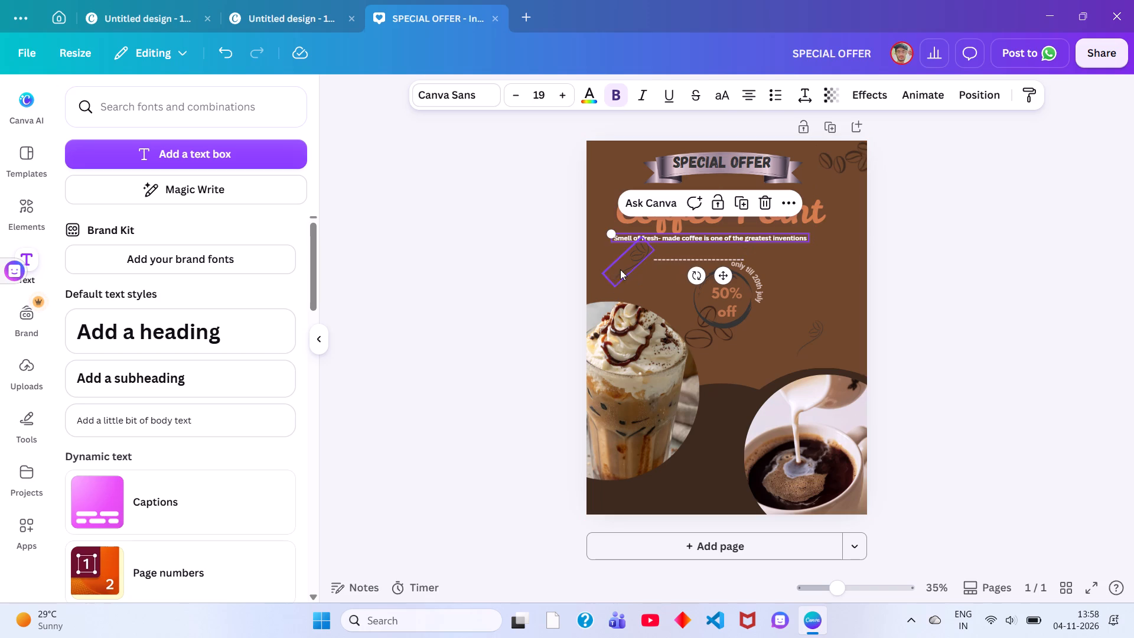
Delete the two small coffee-branch illustrations, one below the tagline's start and one above the coffee cup photo.
left_click(621, 269)
left_click_drag(682, 197, 687, 206)
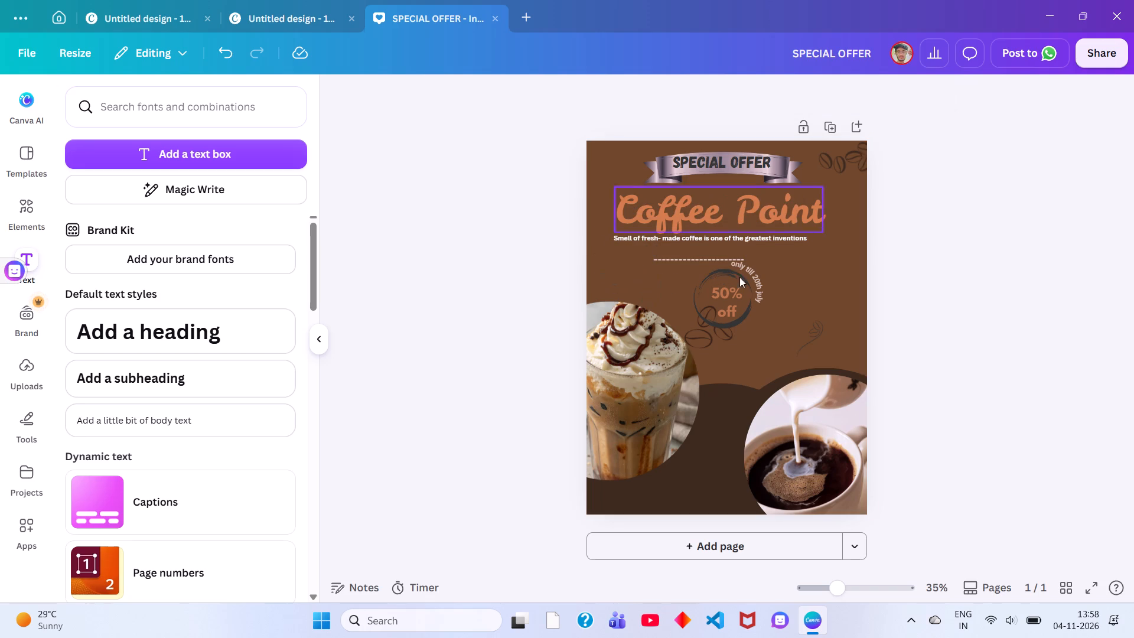
left_click(817, 336)
left_click(855, 285)
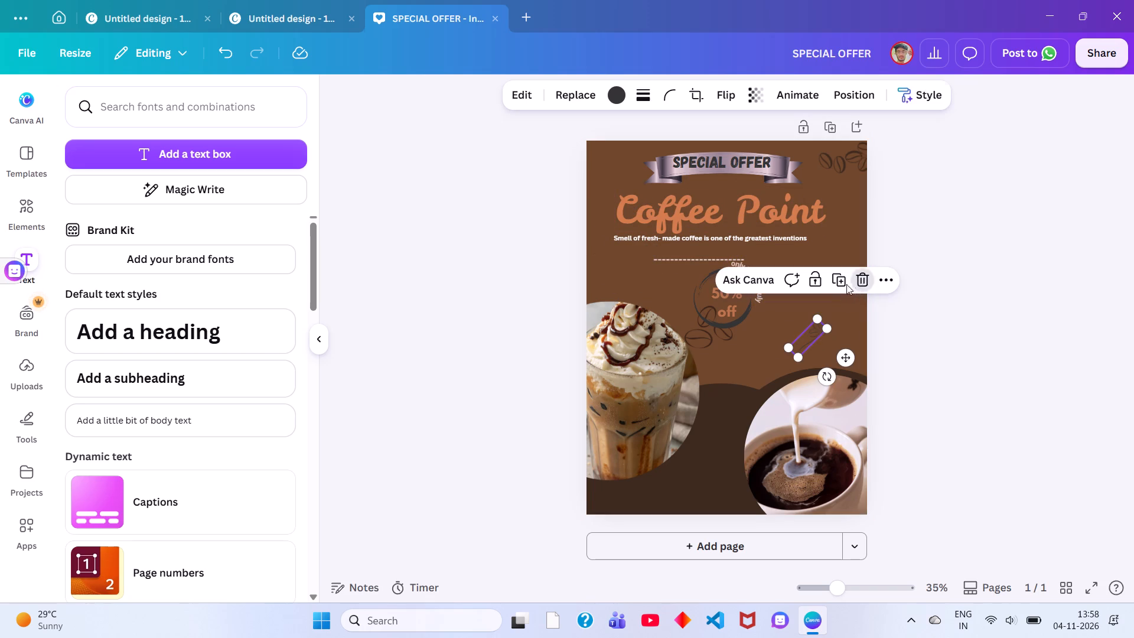
Scale the tagline up to font size 23 and centre it under the "Coffee Point" title.
left_click(803, 241)
left_click_drag(807, 245, 833, 269)
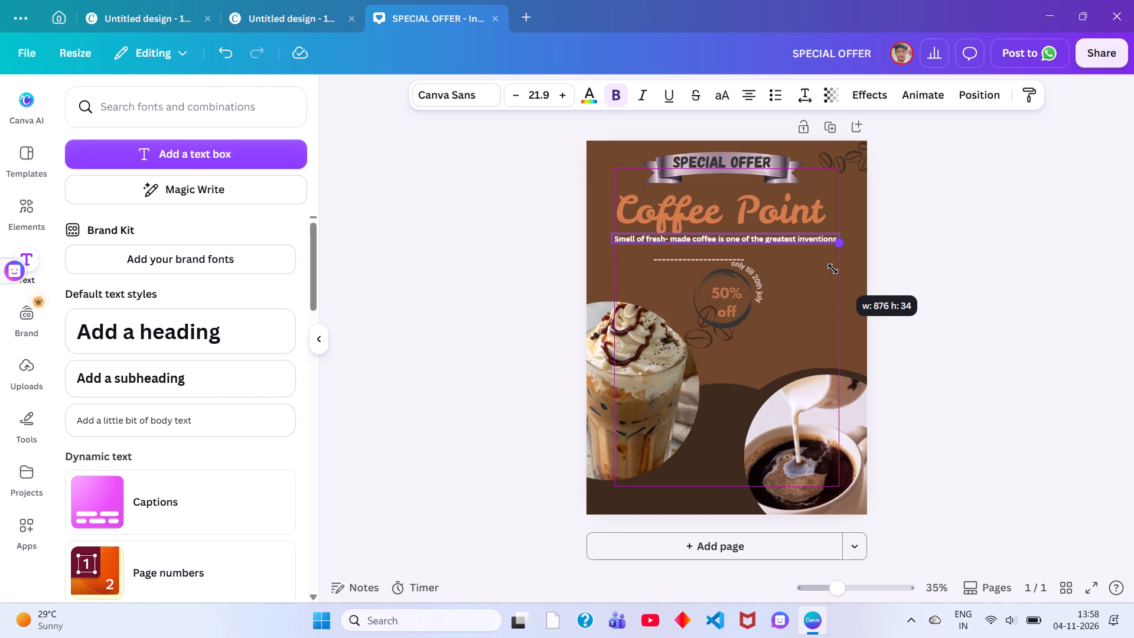
left_click_drag(833, 269, 848, 274)
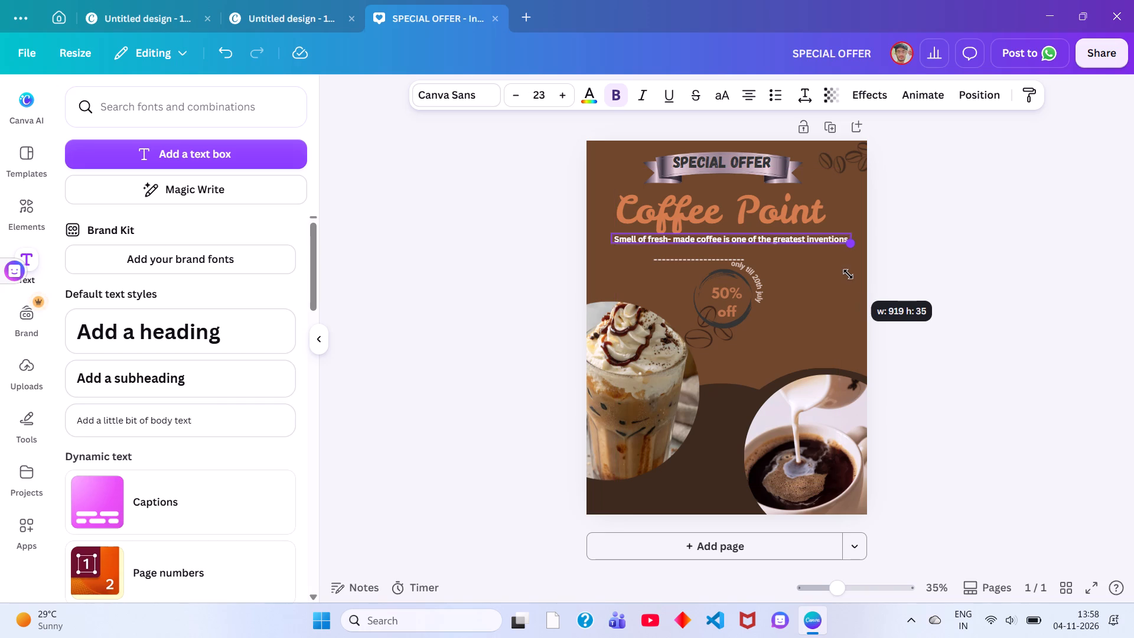
left_click_drag(848, 274, 848, 274)
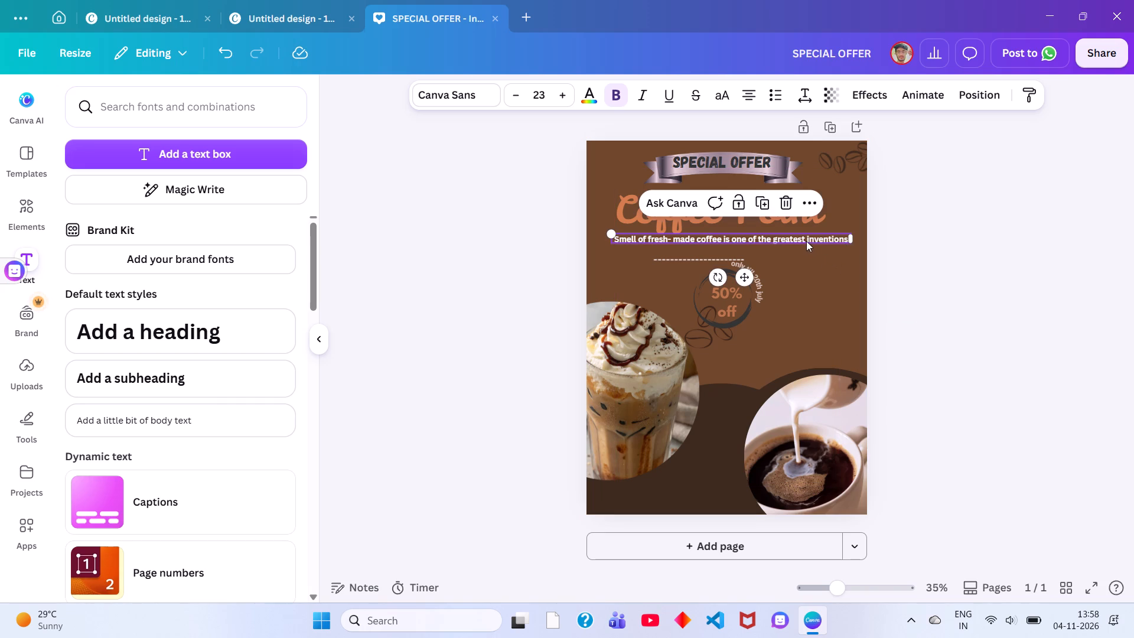
left_click_drag(805, 233, 796, 233)
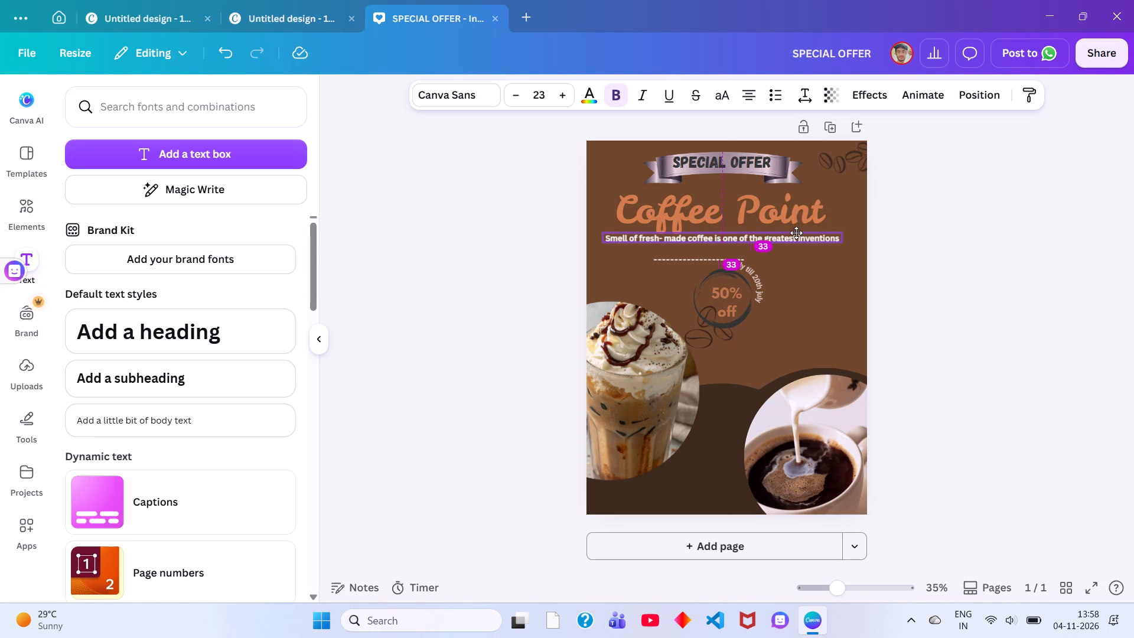
left_click_drag(796, 233, 794, 232)
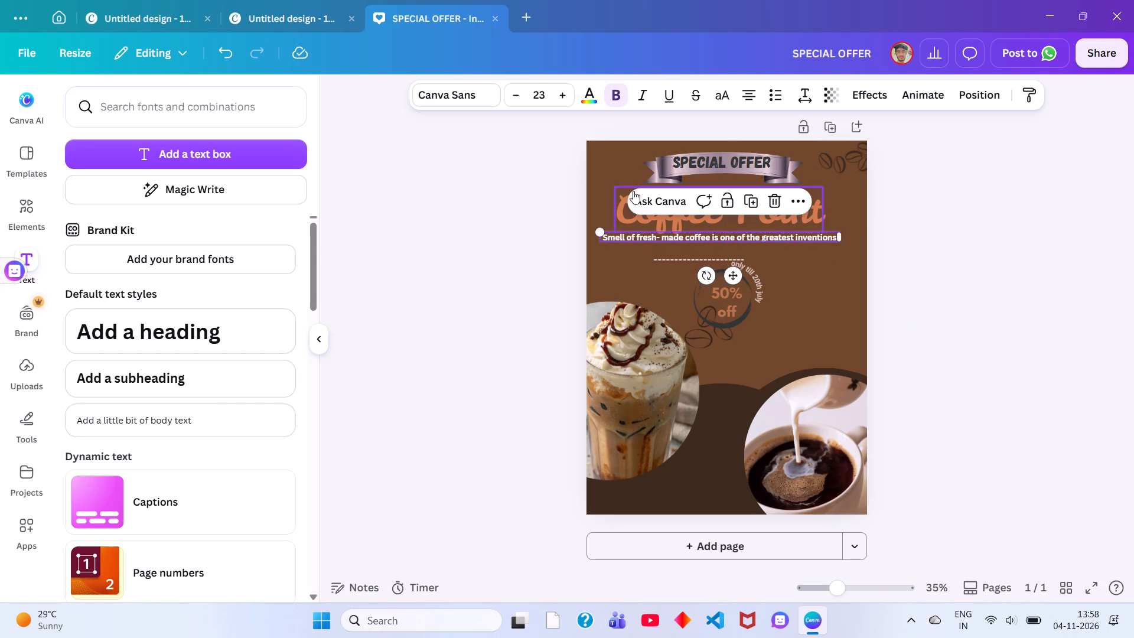
Try Garet, DM Sans and Arial MT Pro as the tagline's font, settling on Roboto.
left_click_drag(471, 80, 470, 97)
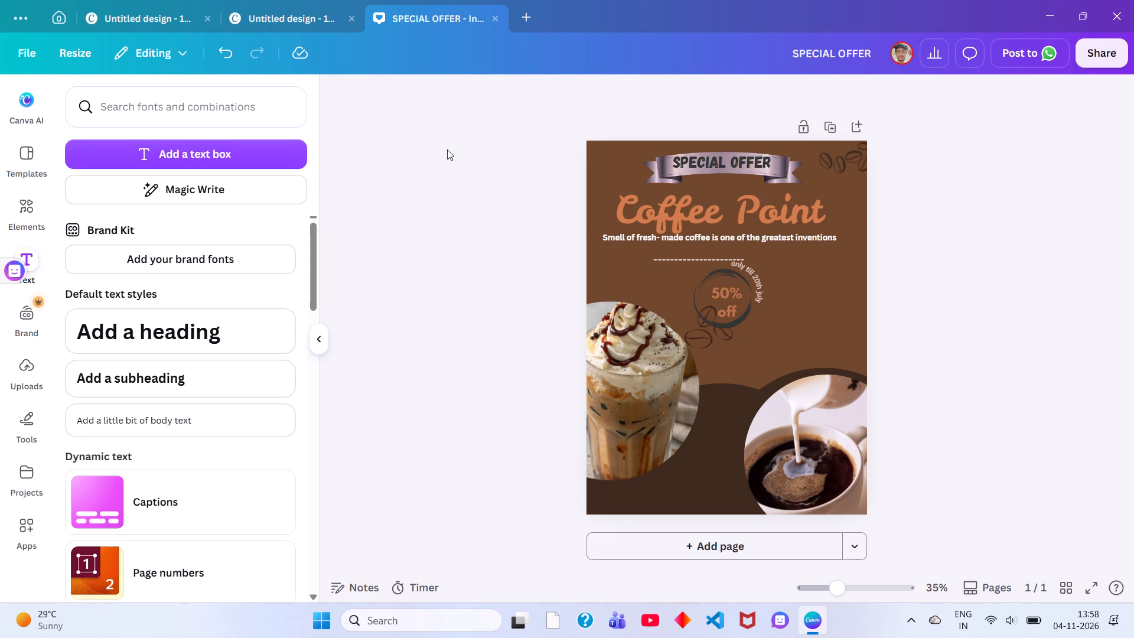
left_click(664, 240)
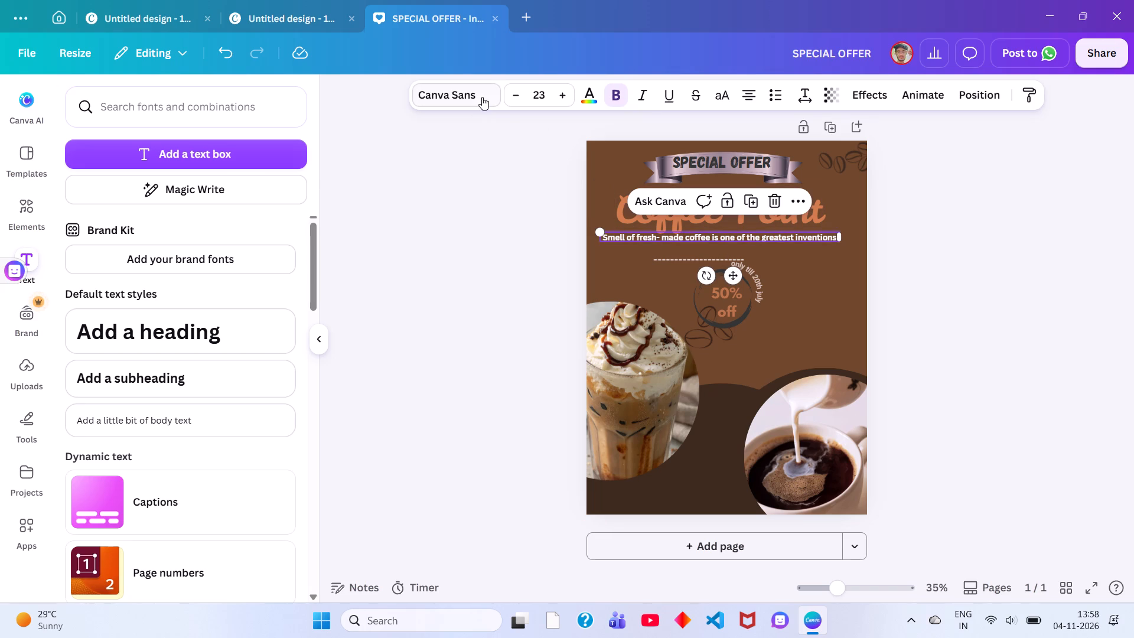
left_click_drag(482, 97, 479, 103)
left_click(180, 342)
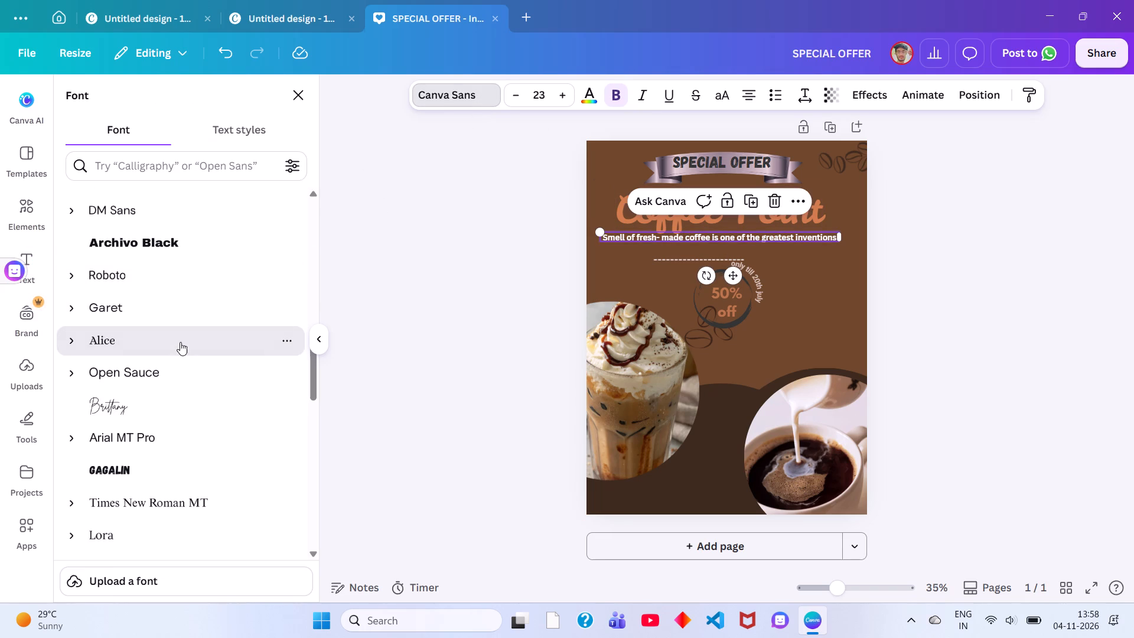
left_click(193, 313)
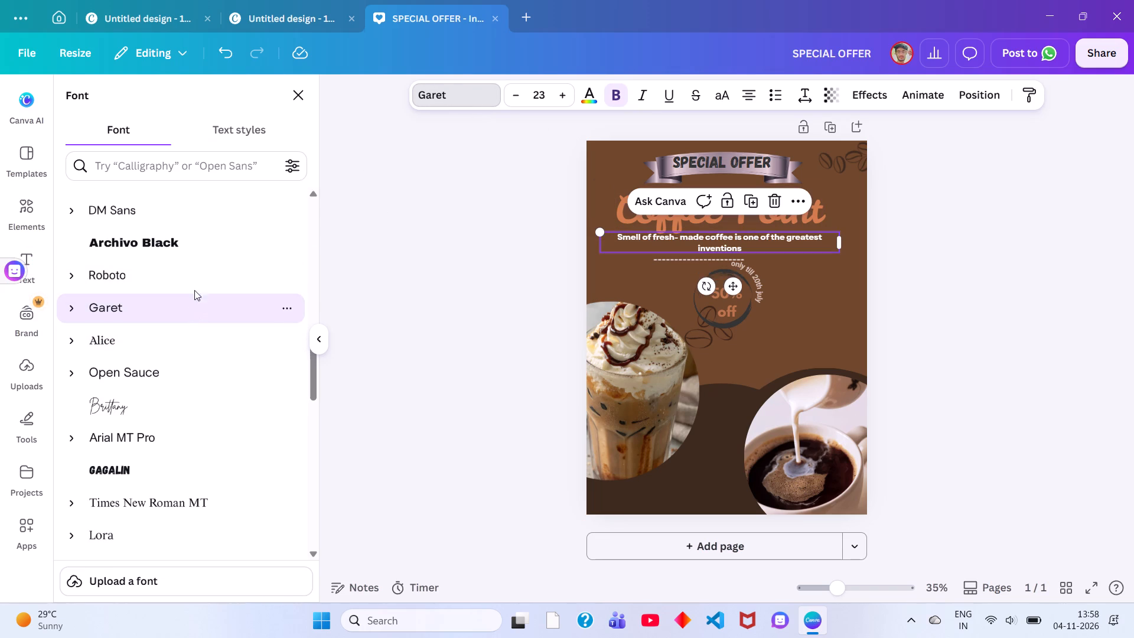
left_click(198, 274)
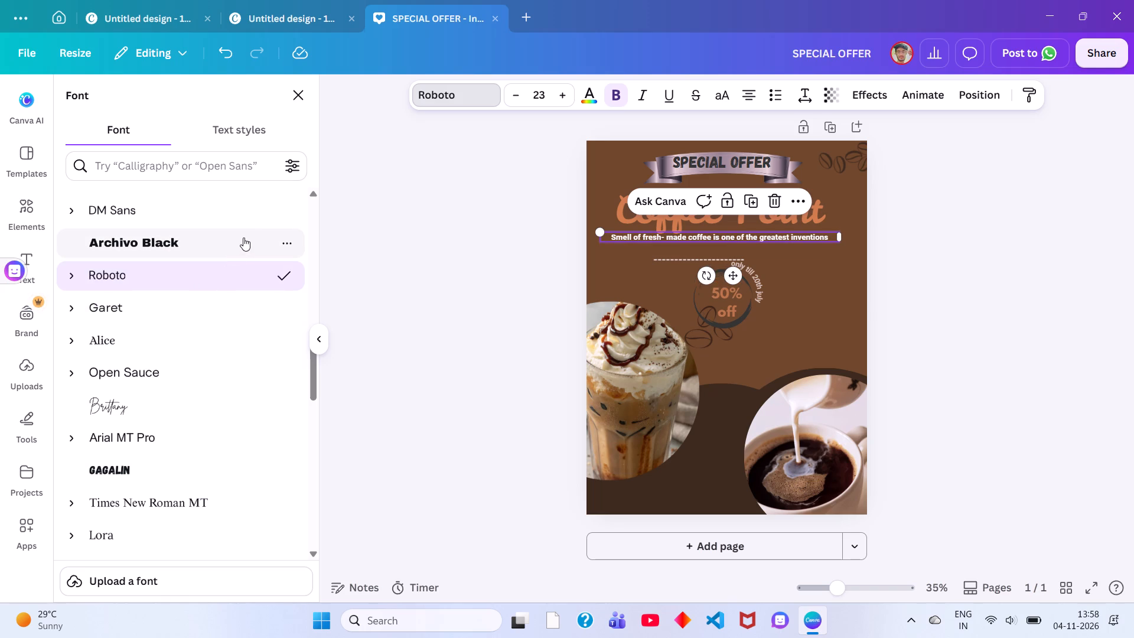
left_click(257, 211)
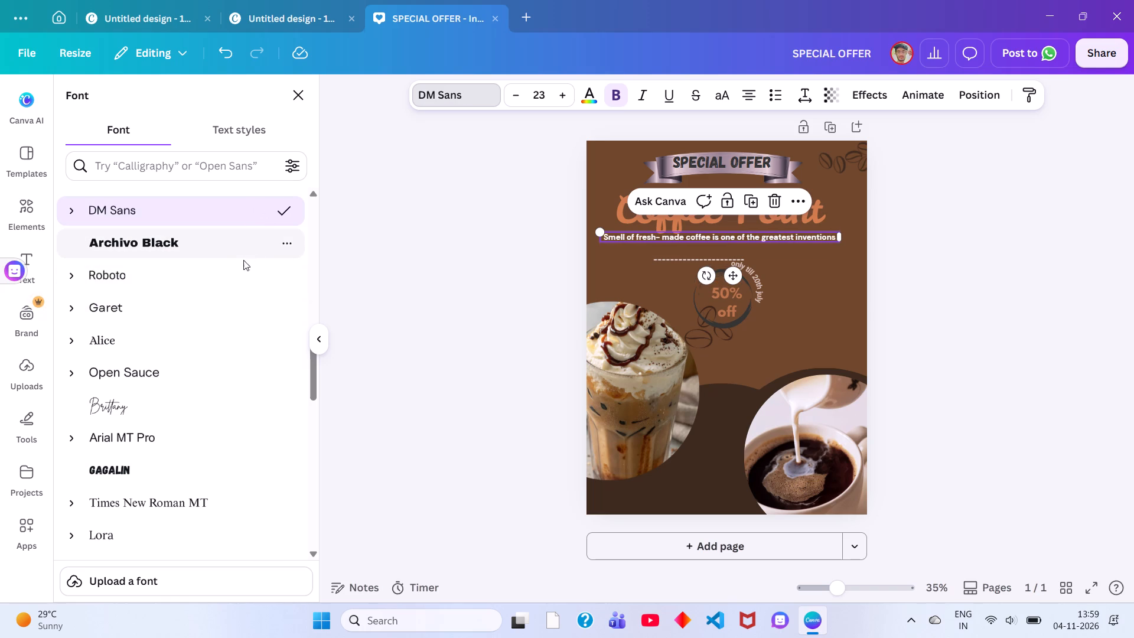
left_click(171, 428)
left_click(184, 326)
left_click(191, 313)
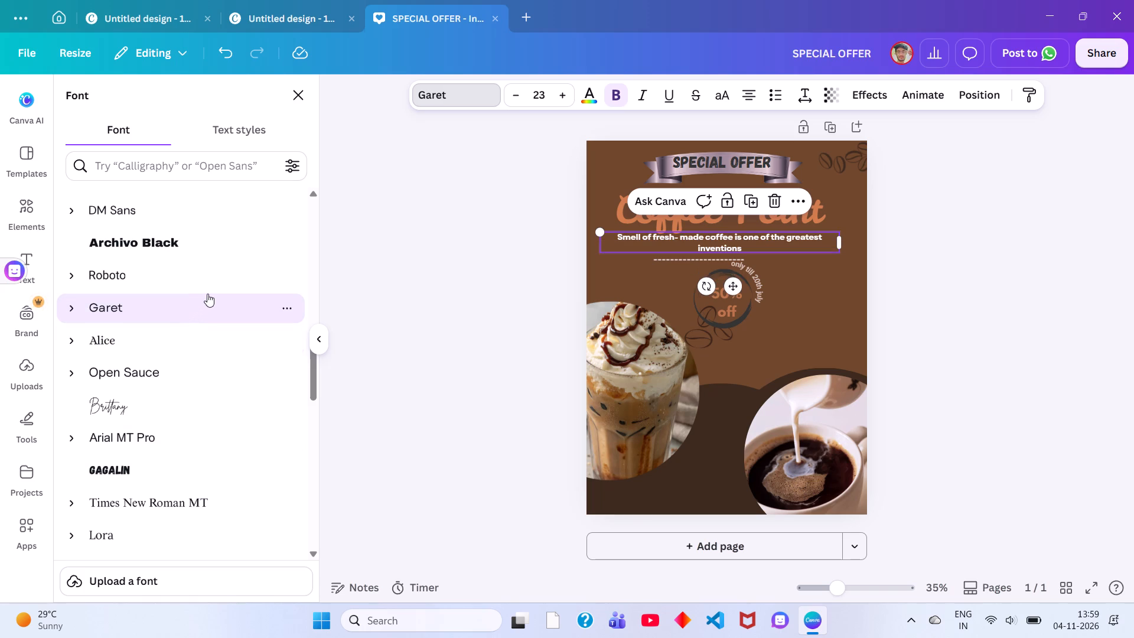
left_click(217, 275)
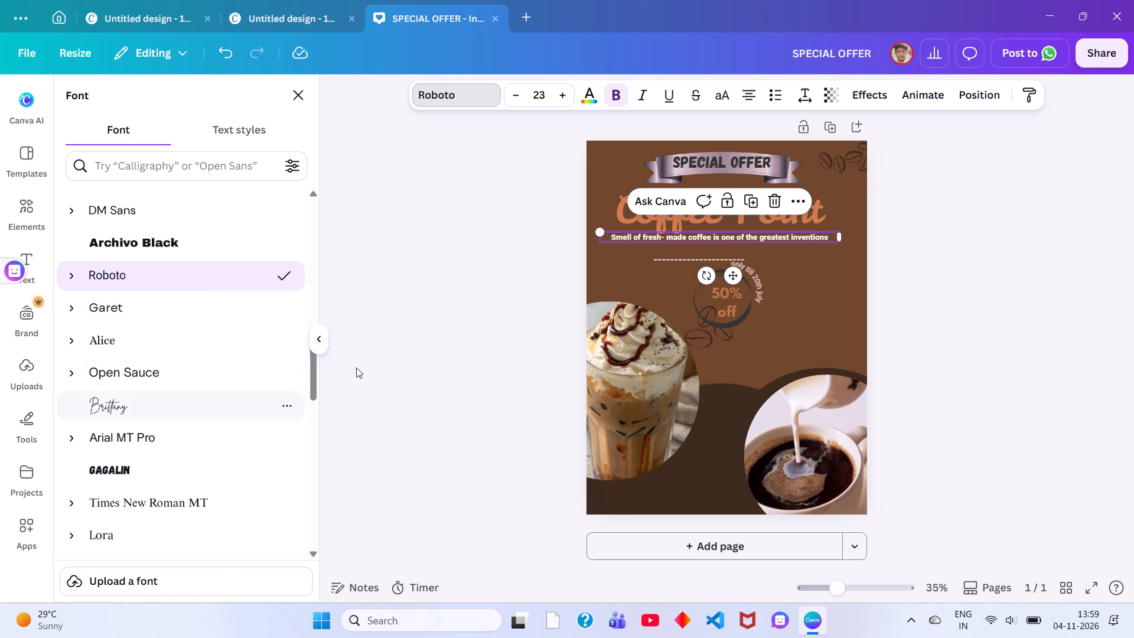
left_click(414, 337)
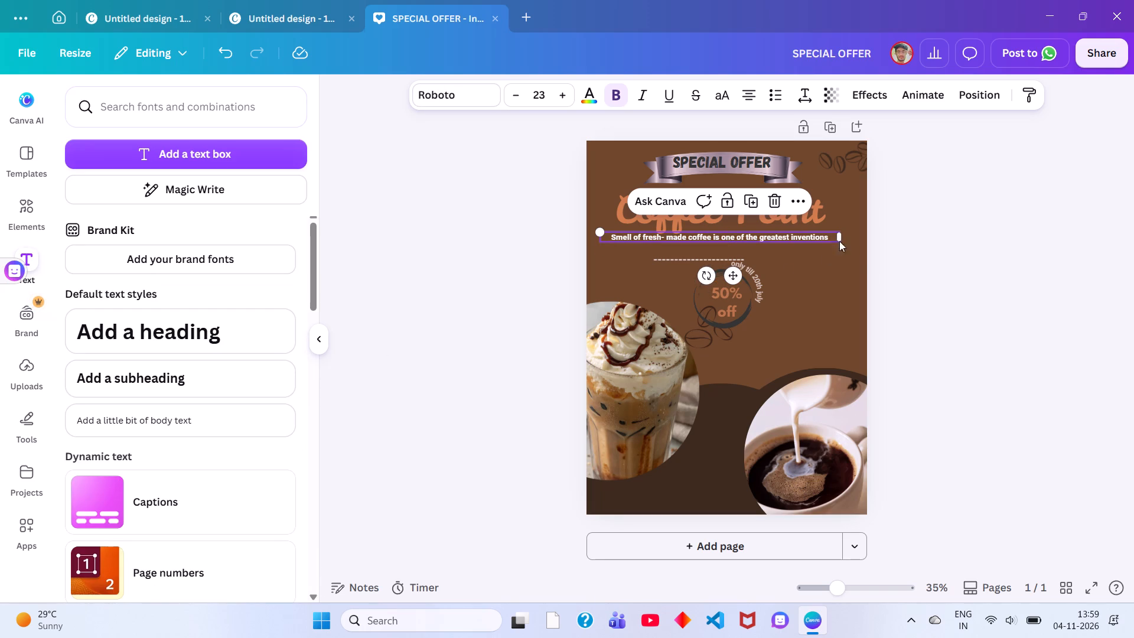
Widen the tagline's text box towards the poster's right edge, keeping the text on one line.
left_click_drag(839, 240, 861, 262)
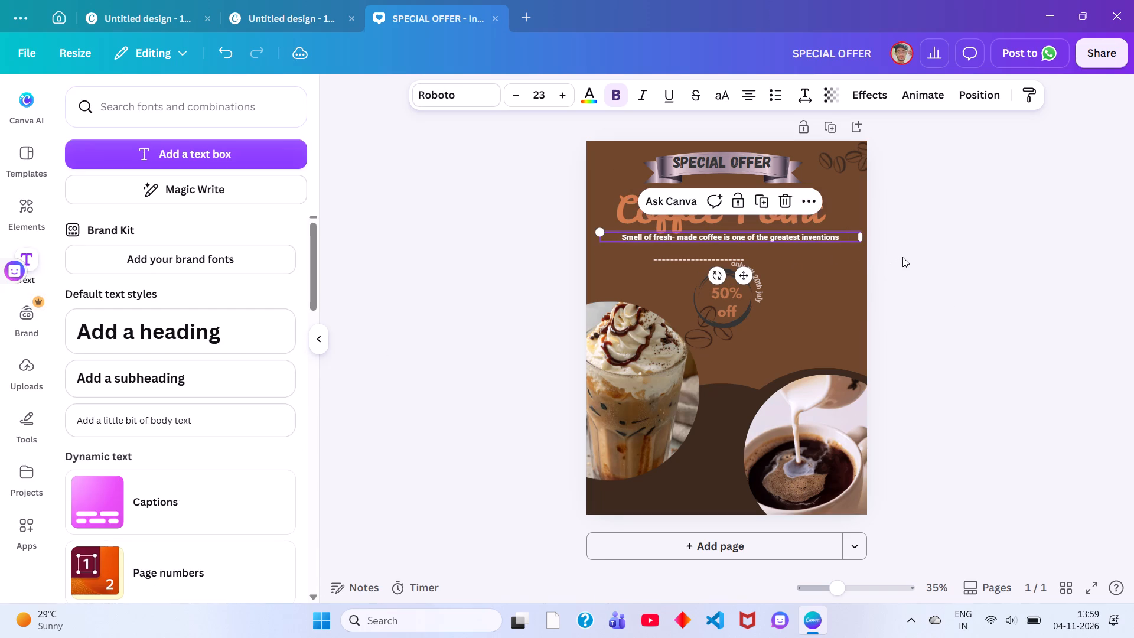
left_click(903, 257)
Move the dashed line up just below the tagline, with its left end near the start of the text.
left_click_drag(731, 255, 732, 246)
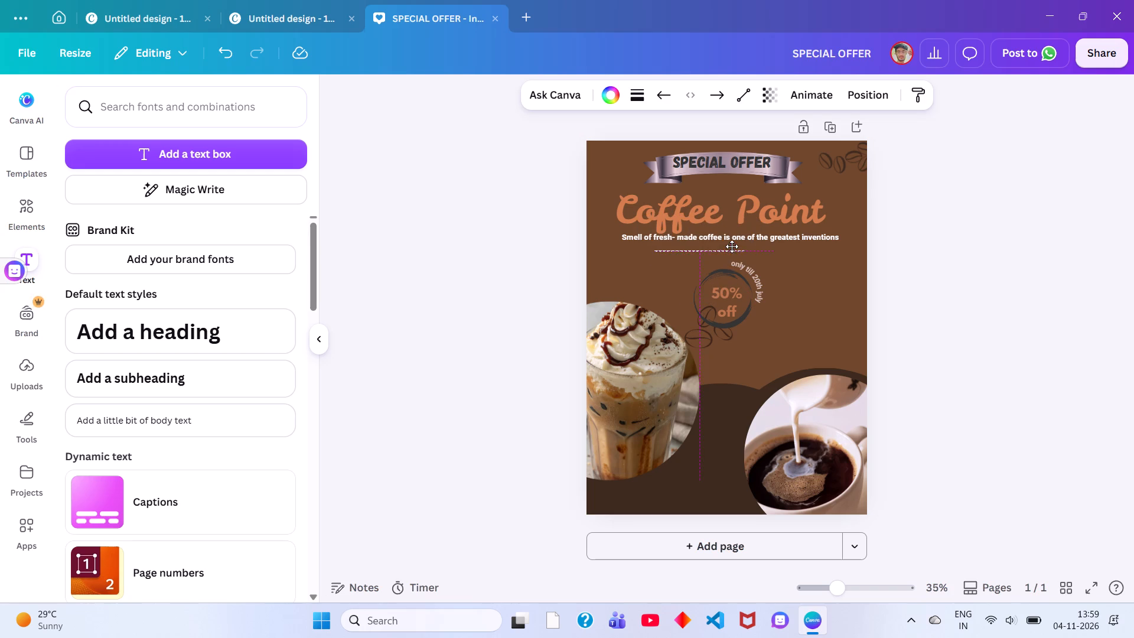
left_click_drag(732, 246, 699, 244)
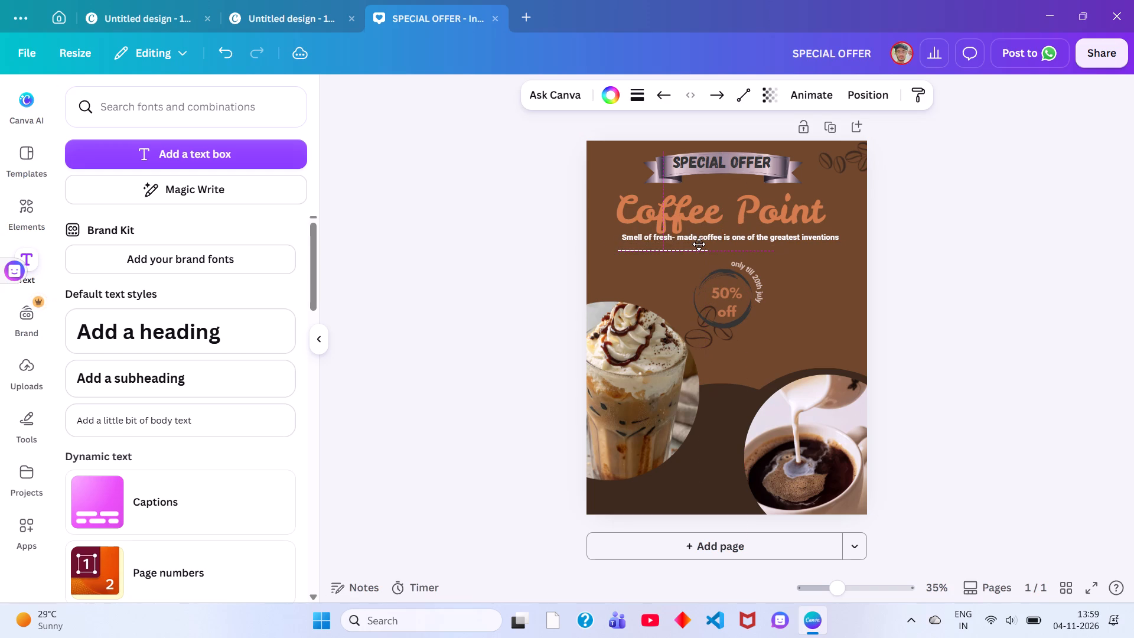
left_click_drag(699, 244, 703, 244)
left_click_drag(703, 244, 700, 244)
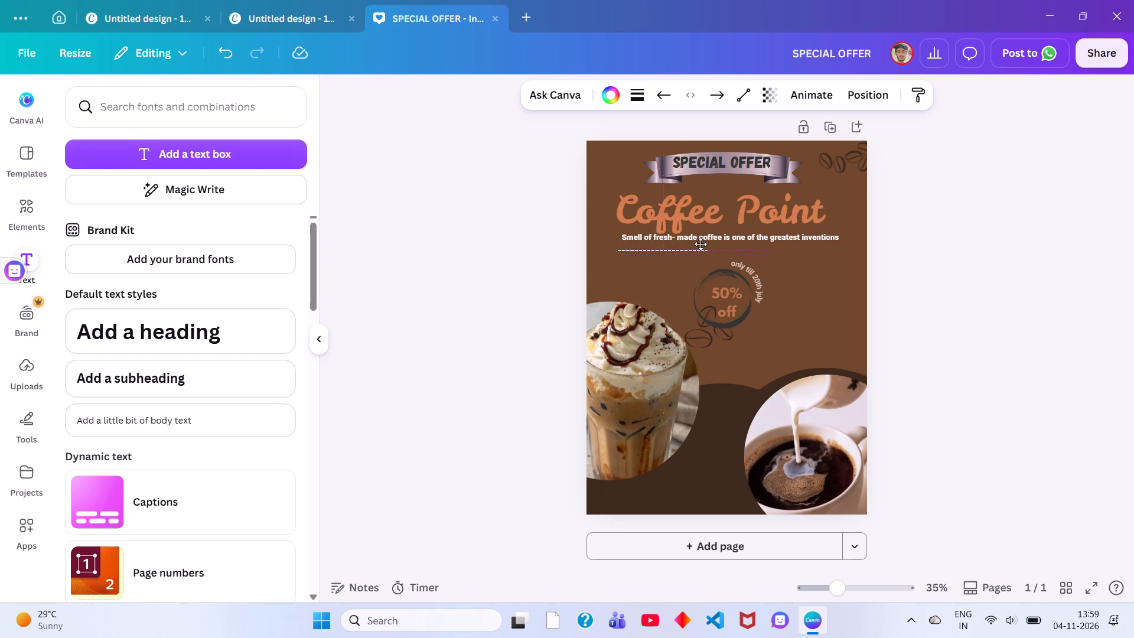
left_click_drag(700, 244, 703, 244)
Extend the dashed line horizontally to a length of about 800, ending level with the tagline's last word.
left_click_drag(722, 250, 840, 253)
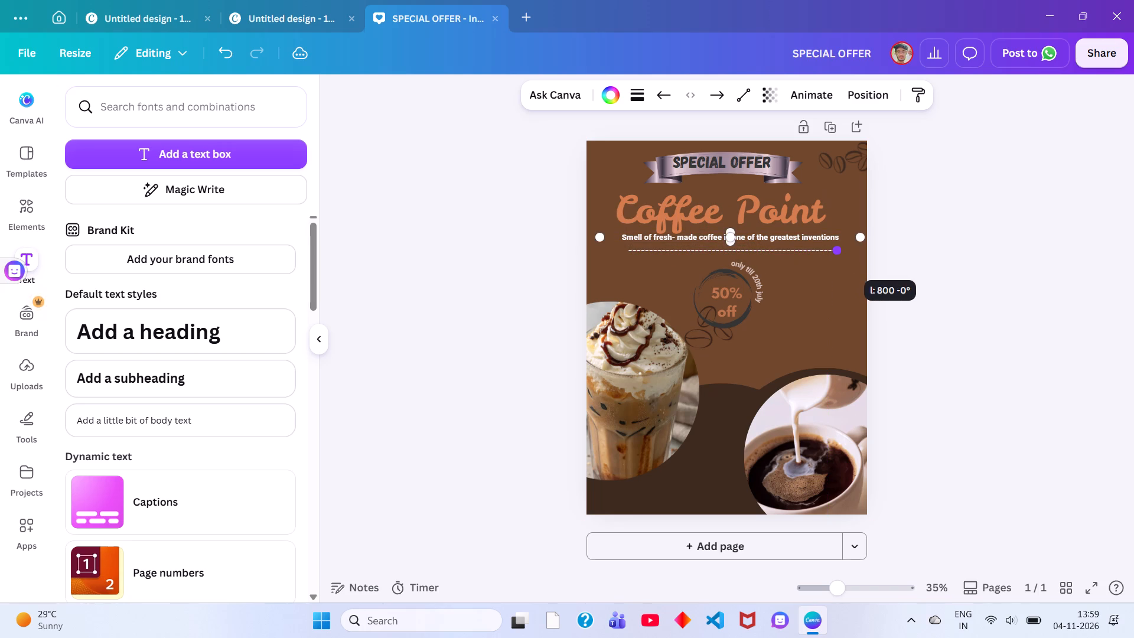
left_click_drag(840, 253, 842, 245)
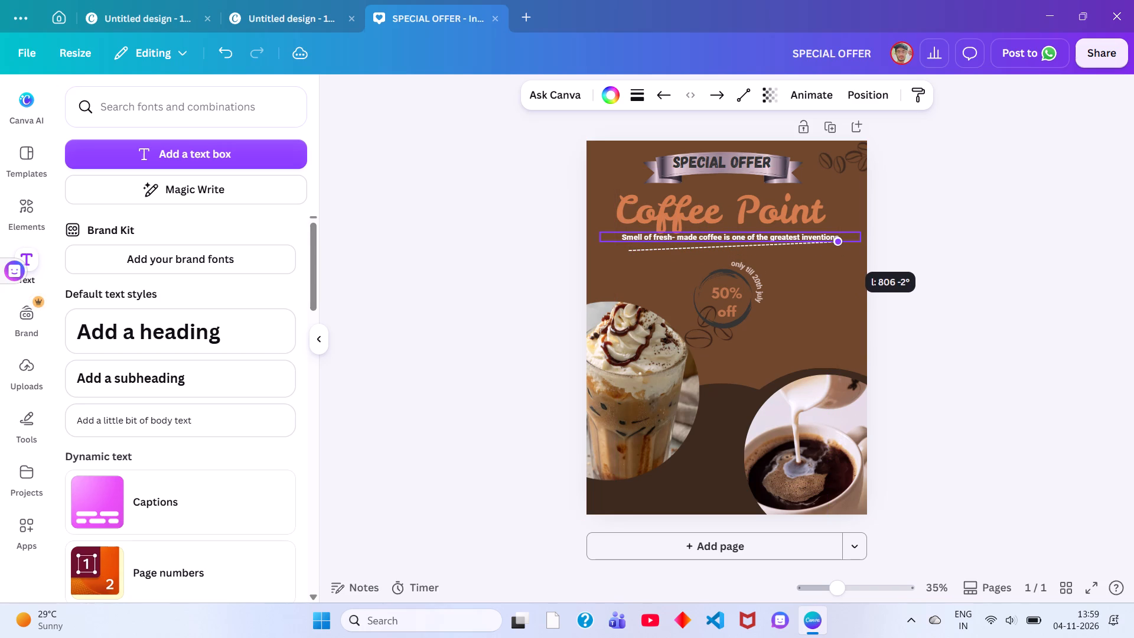
left_click_drag(842, 245, 845, 249)
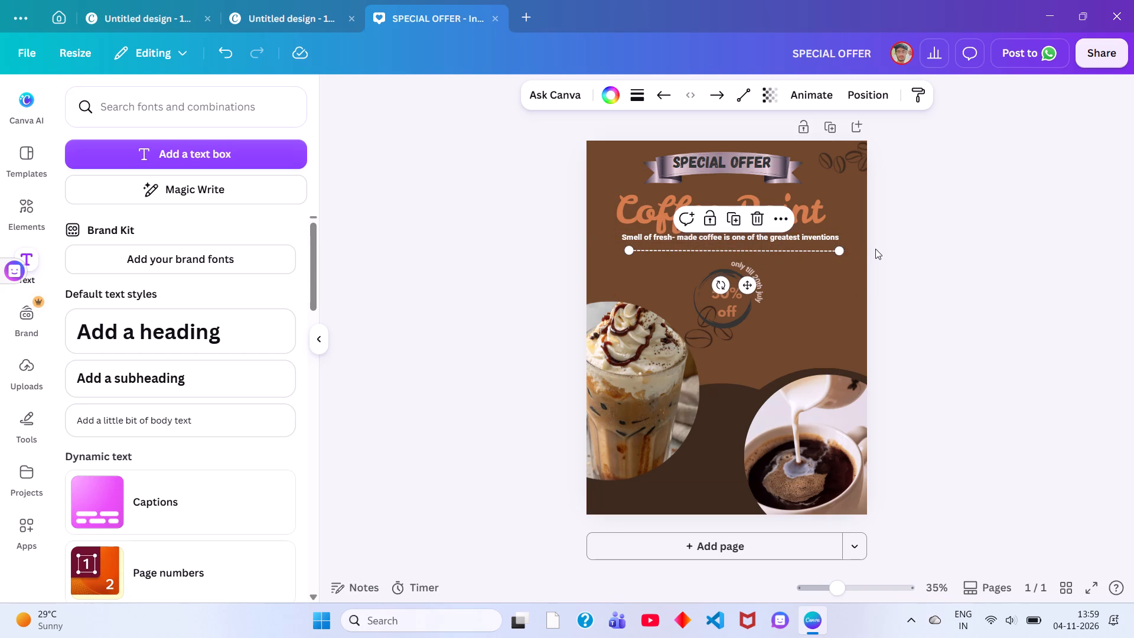
left_click(876, 249)
Fine-tune the dashed line's position and right end so it spans the tagline's width.
left_click_drag(718, 245, 716, 243)
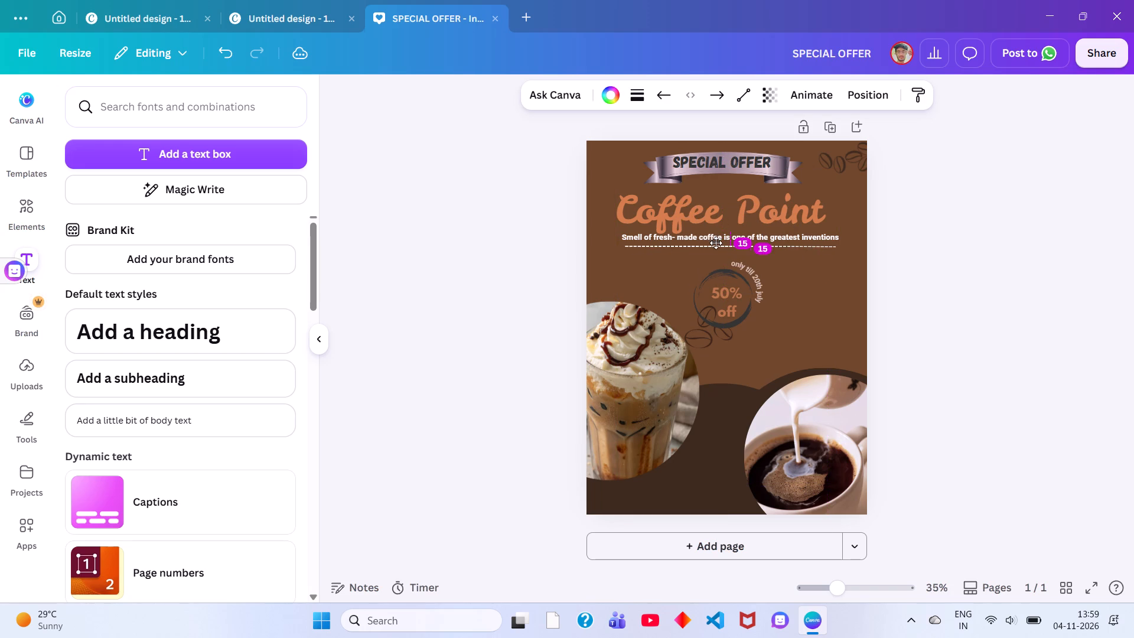
left_click_drag(716, 243, 711, 246)
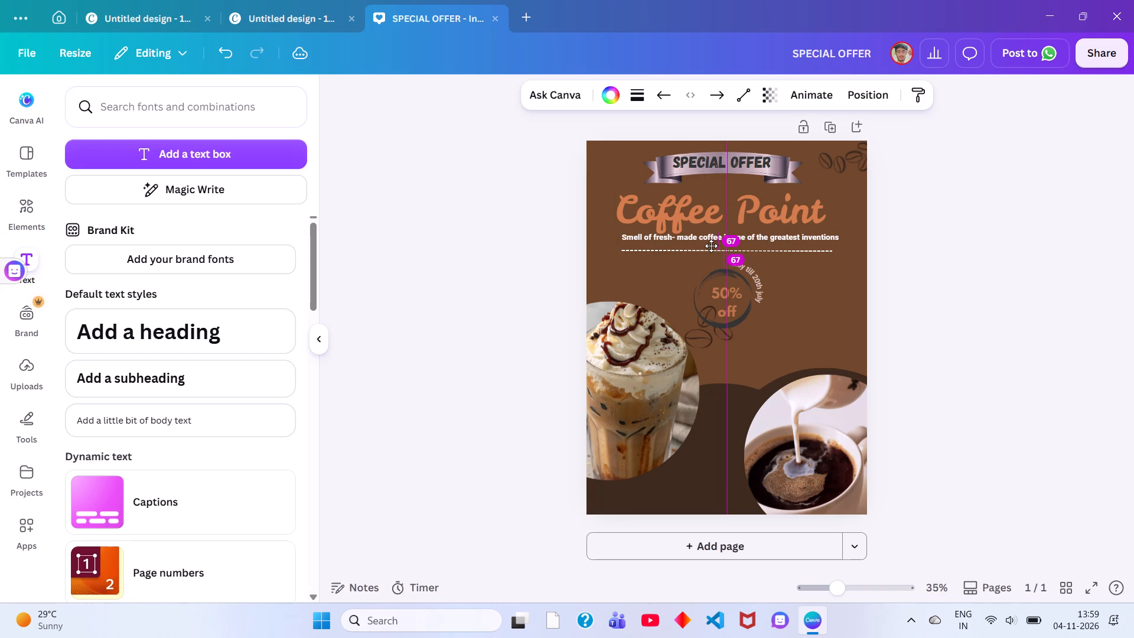
left_click_drag(711, 246, 710, 246)
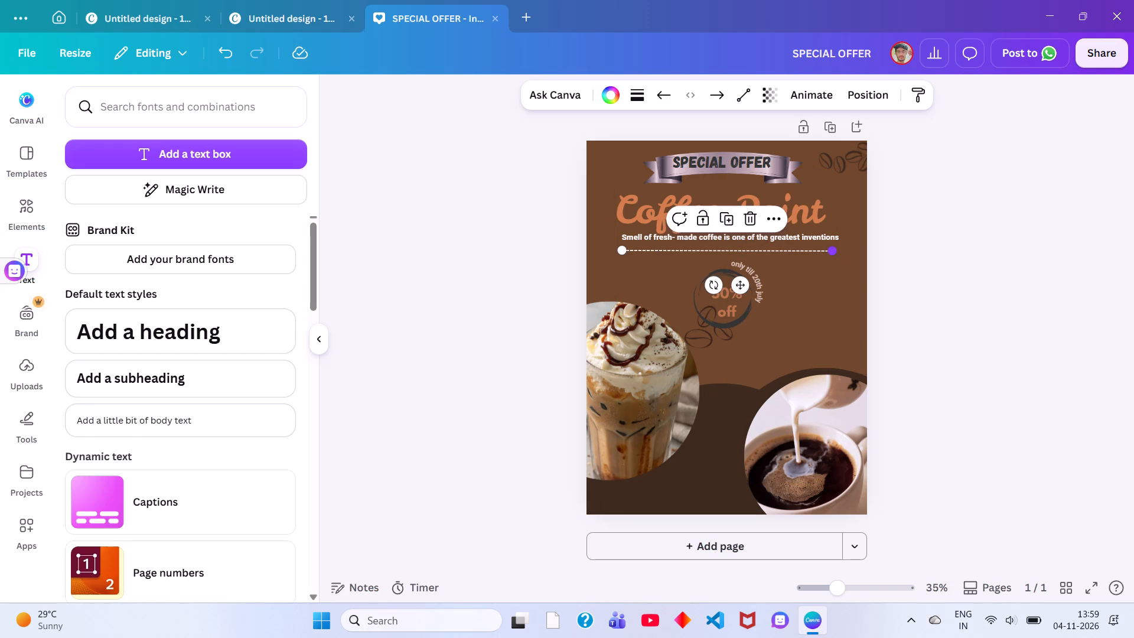
left_click_drag(833, 249, 839, 249)
left_click(885, 253)
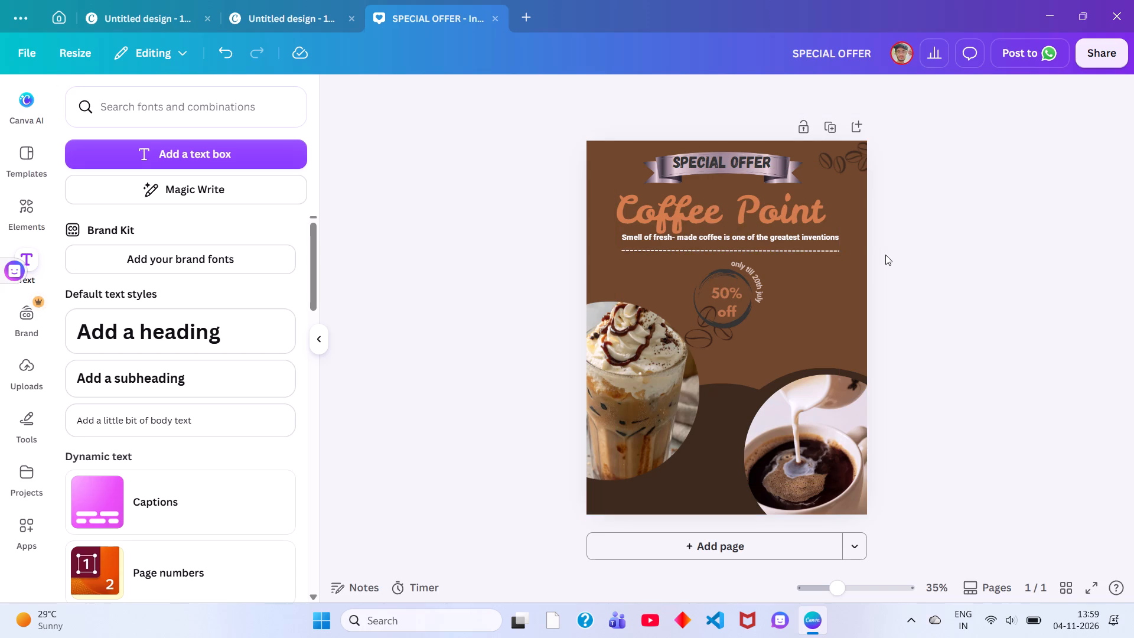
left_click(836, 254)
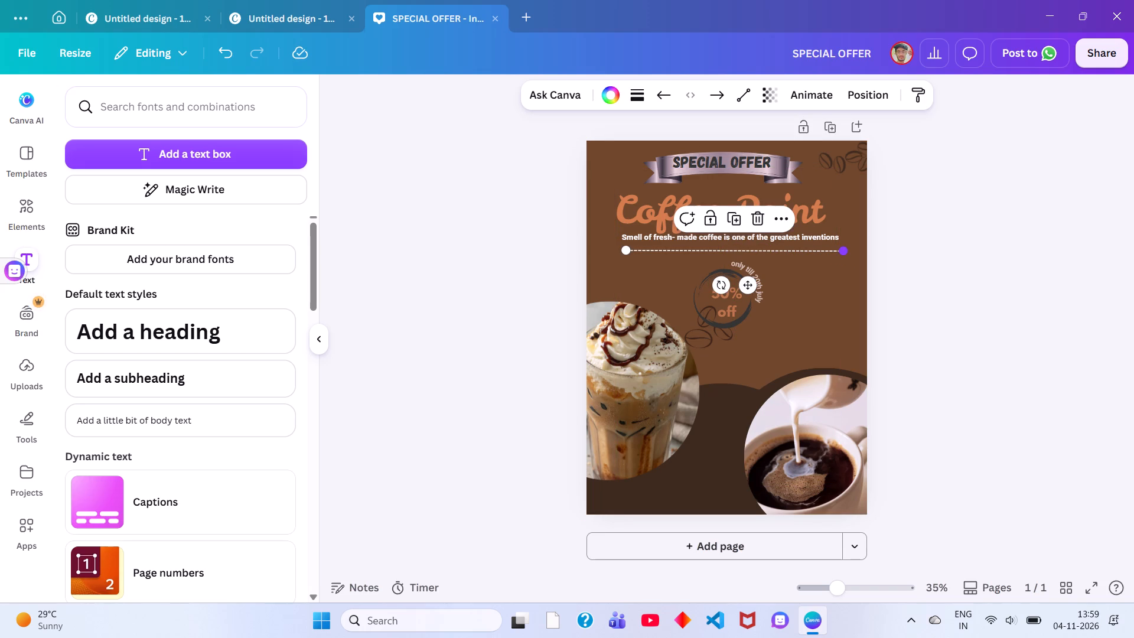
left_click(840, 250)
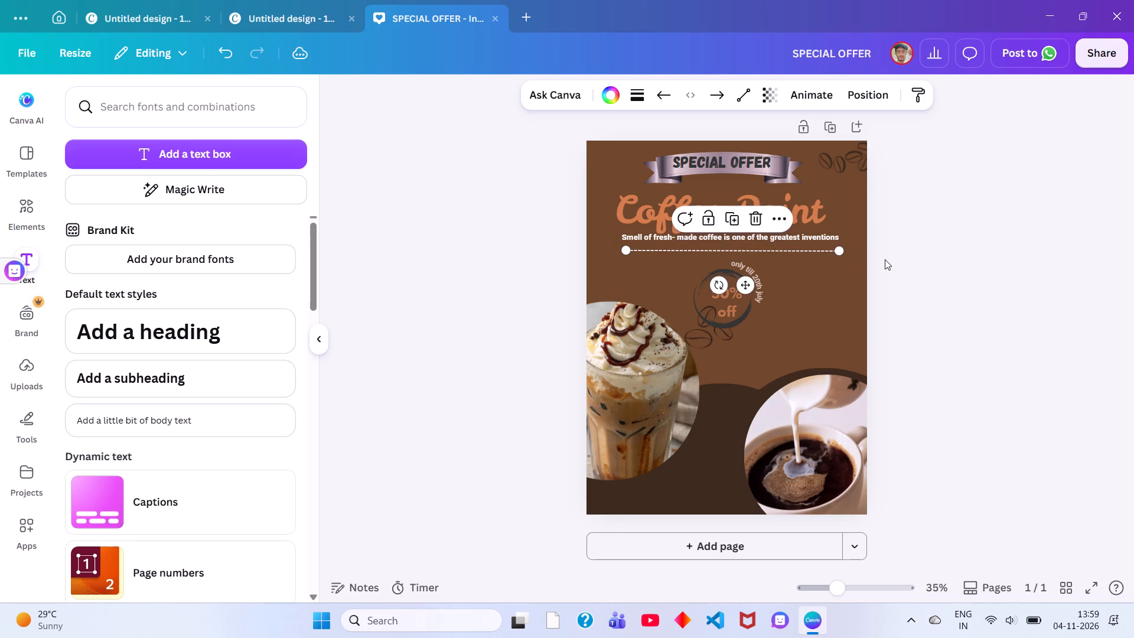
left_click(885, 259)
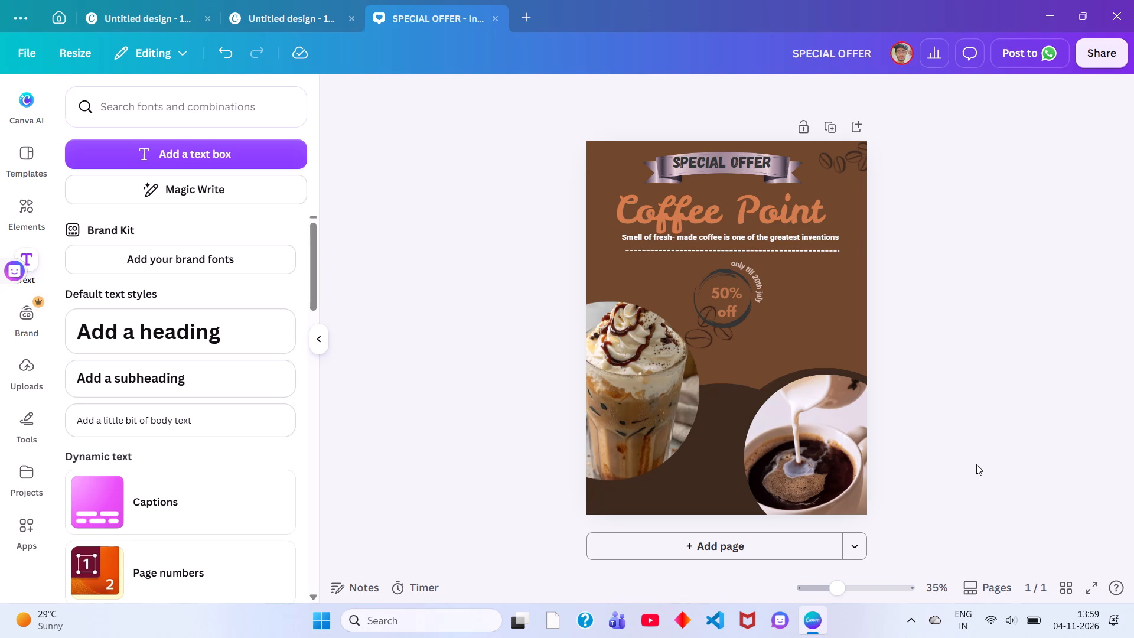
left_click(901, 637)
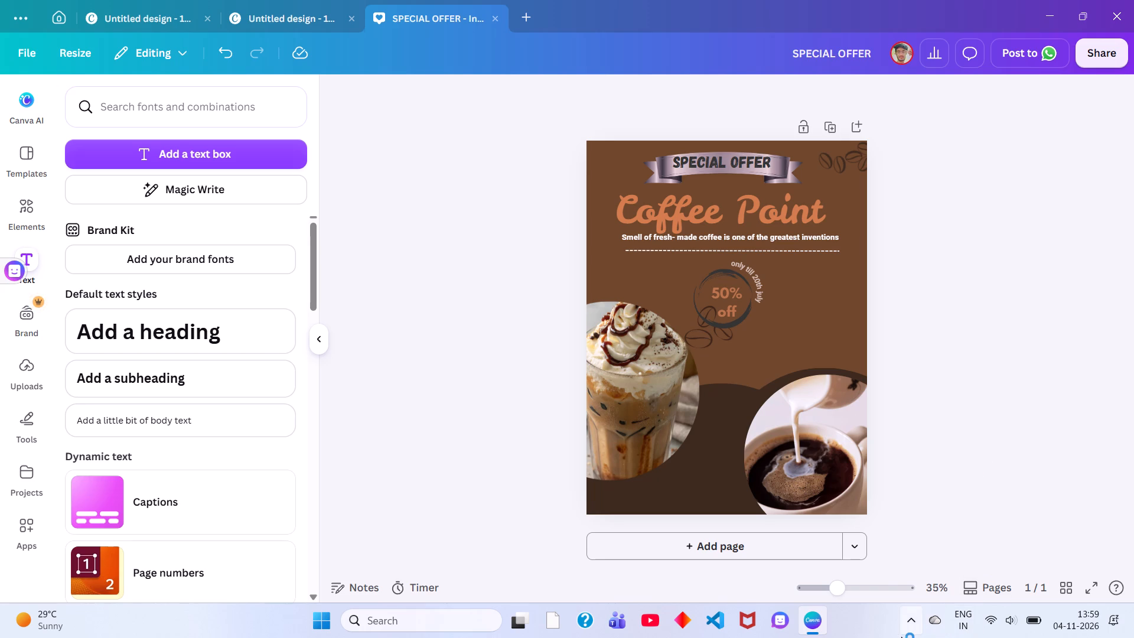
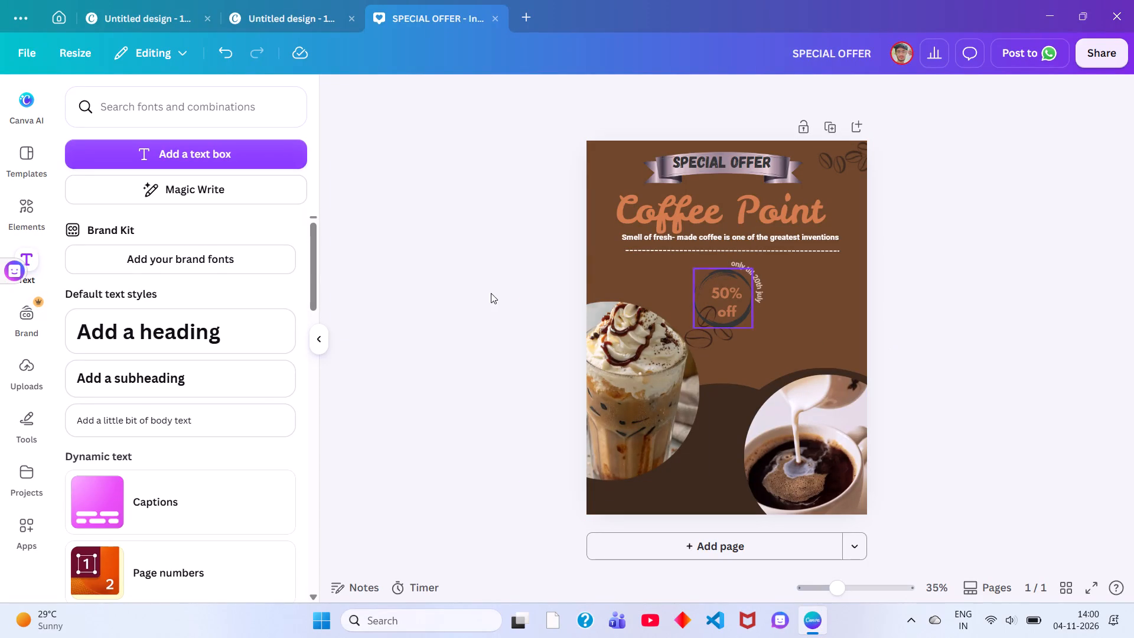
Search the elements library for coffee and show all the graphics results.
left_click(25, 204)
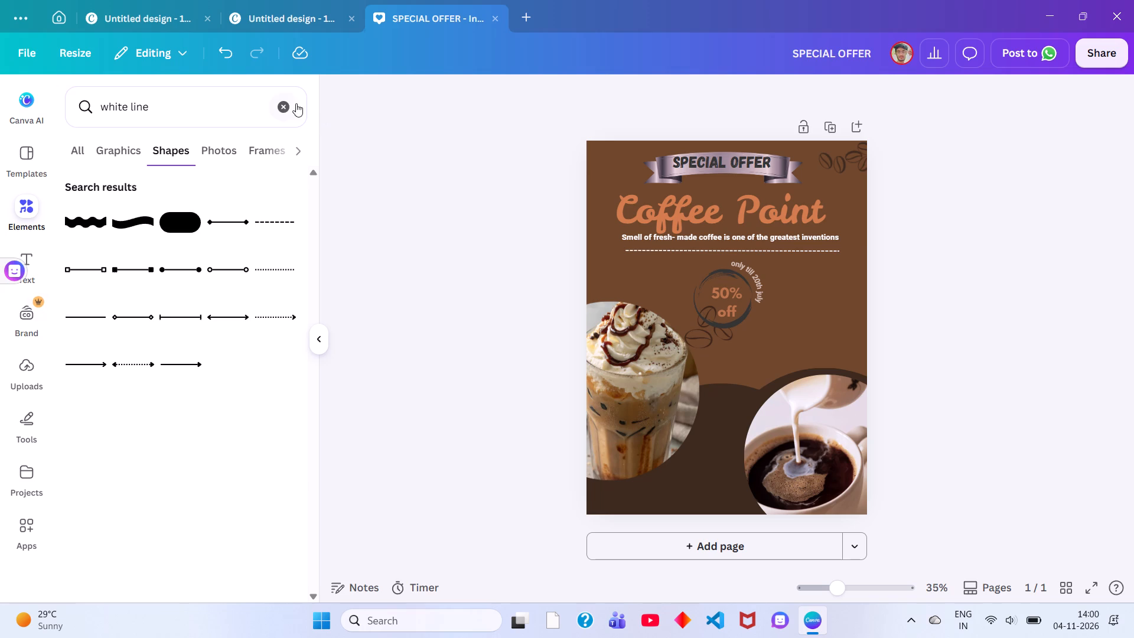
left_click(283, 110)
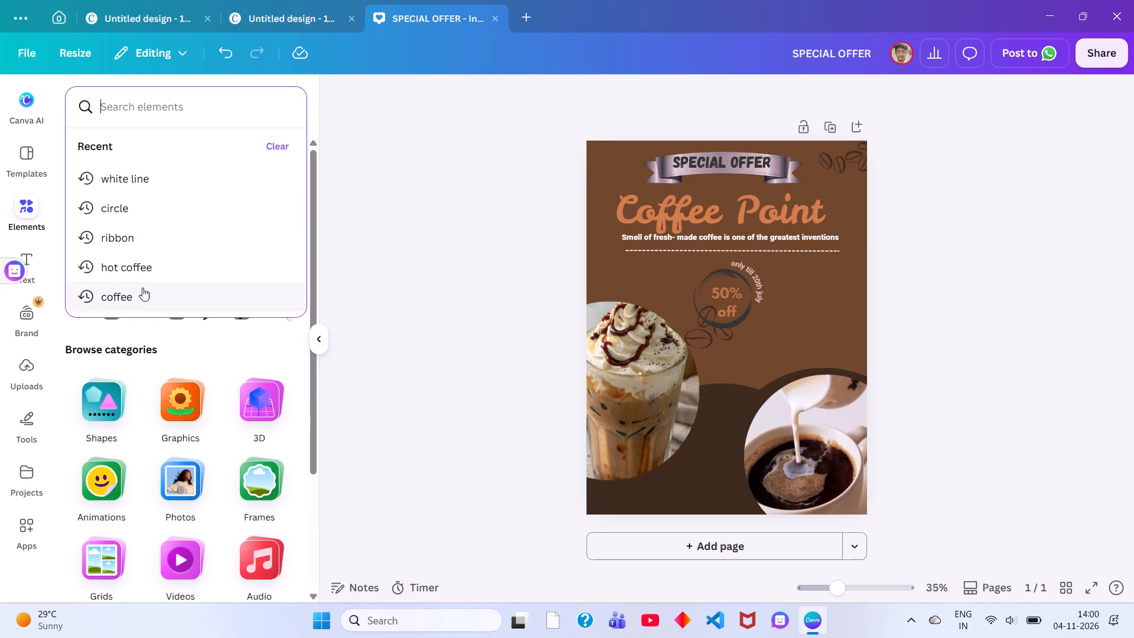
left_click(144, 298)
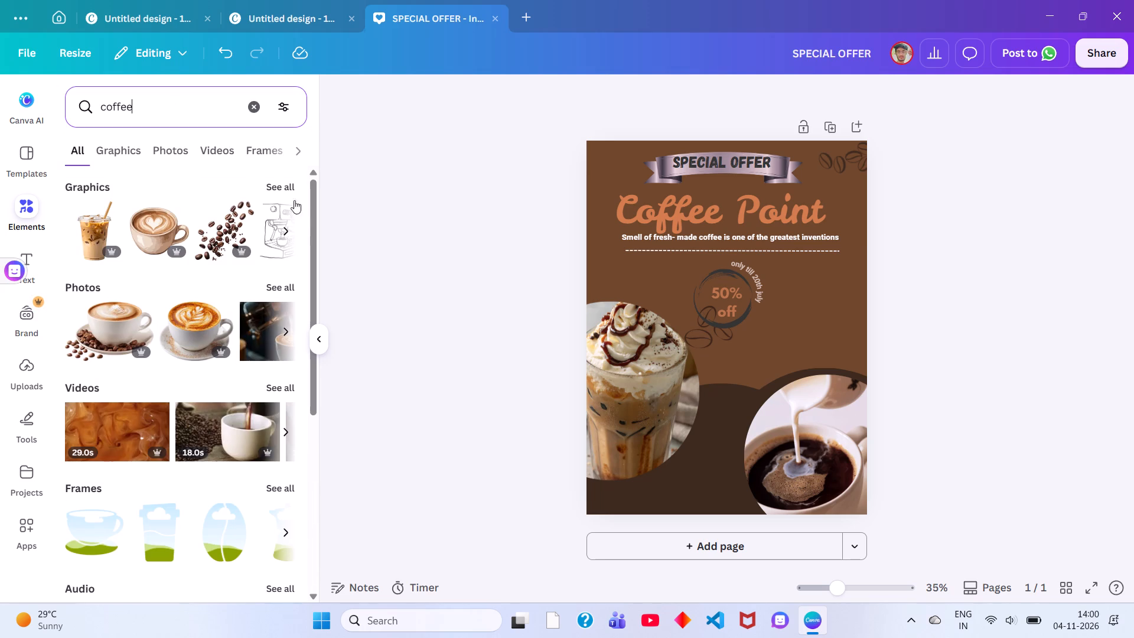
left_click(283, 179)
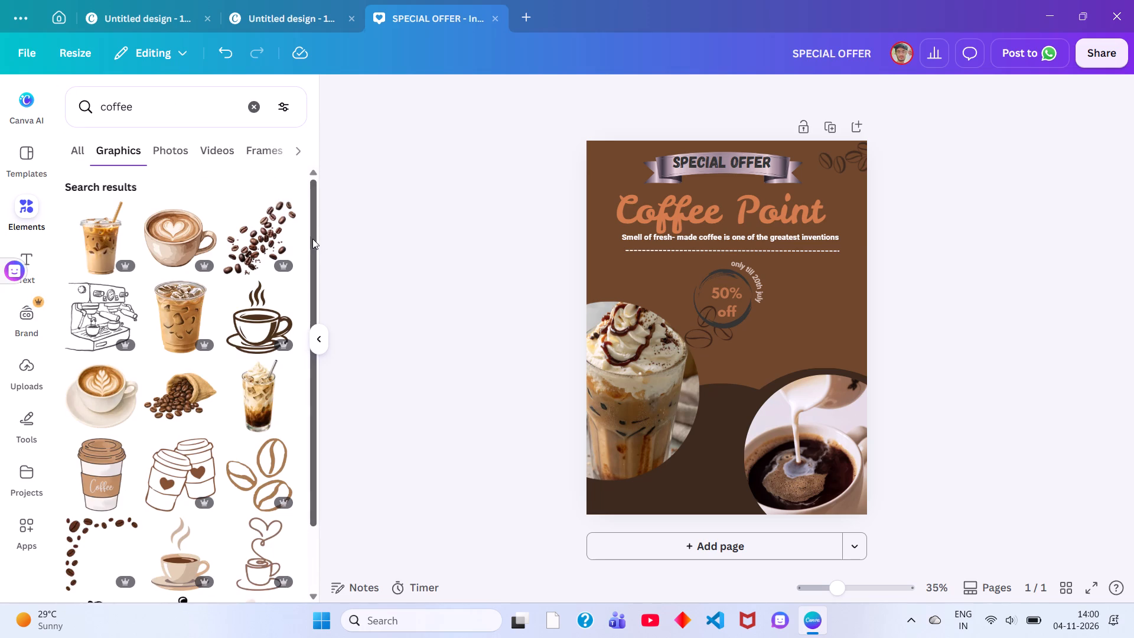
Find the black line-art coffee cup on a saucer with rising steam among the graphics and add it to the poster.
left_click_drag(312, 239, 341, 422)
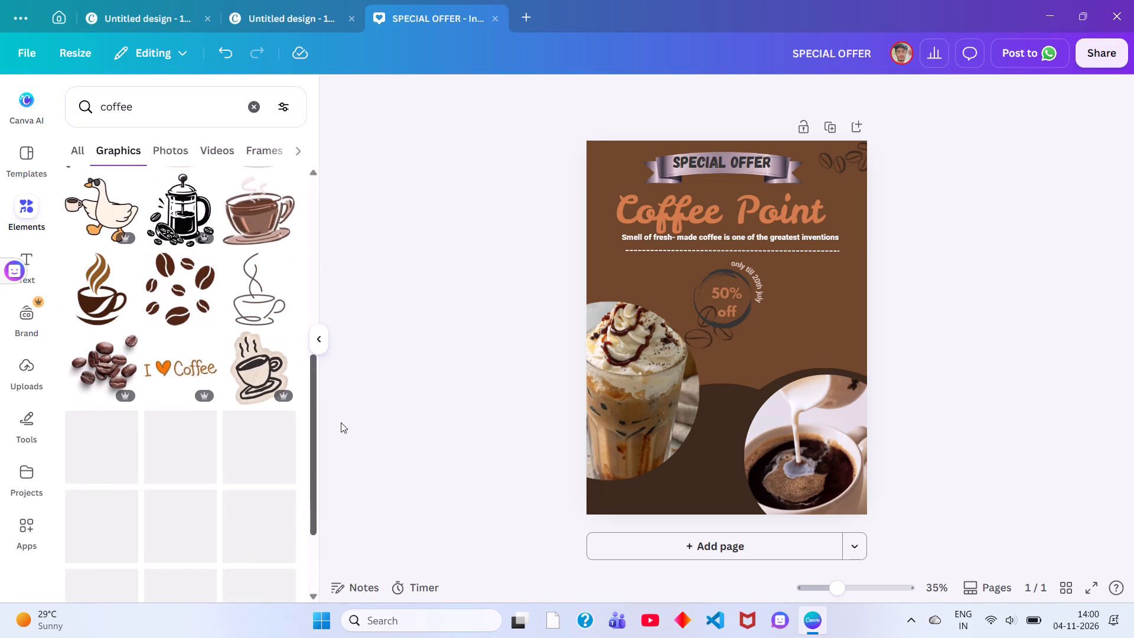
left_click_drag(341, 422, 335, 447)
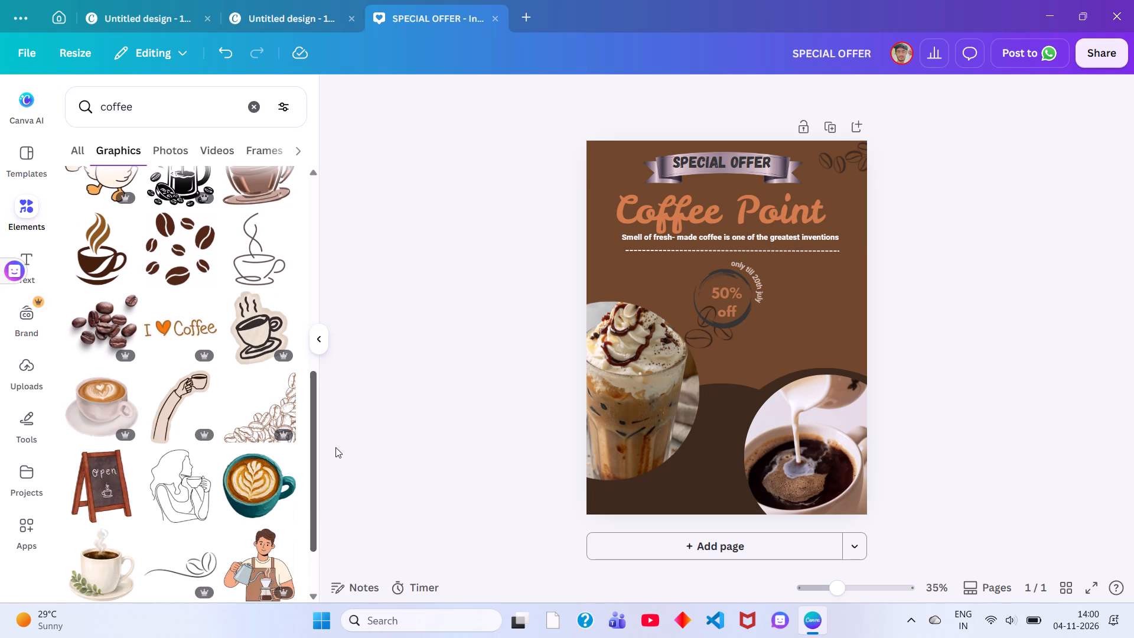
left_click_drag(335, 447, 323, 539)
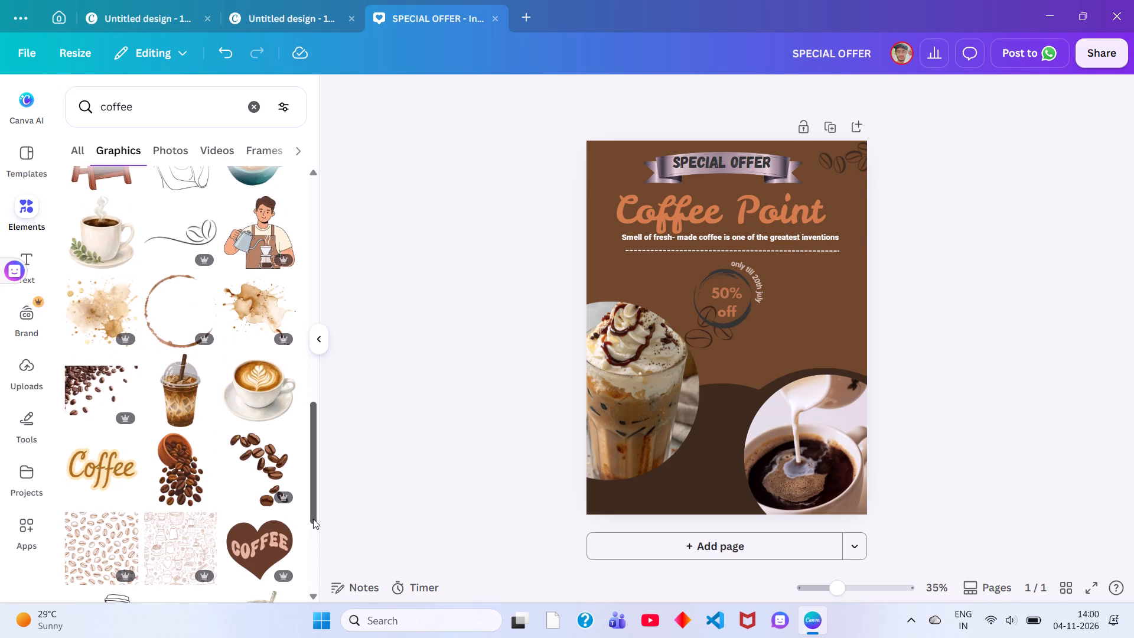
left_click(311, 460)
left_click_drag(311, 460, 315, 517)
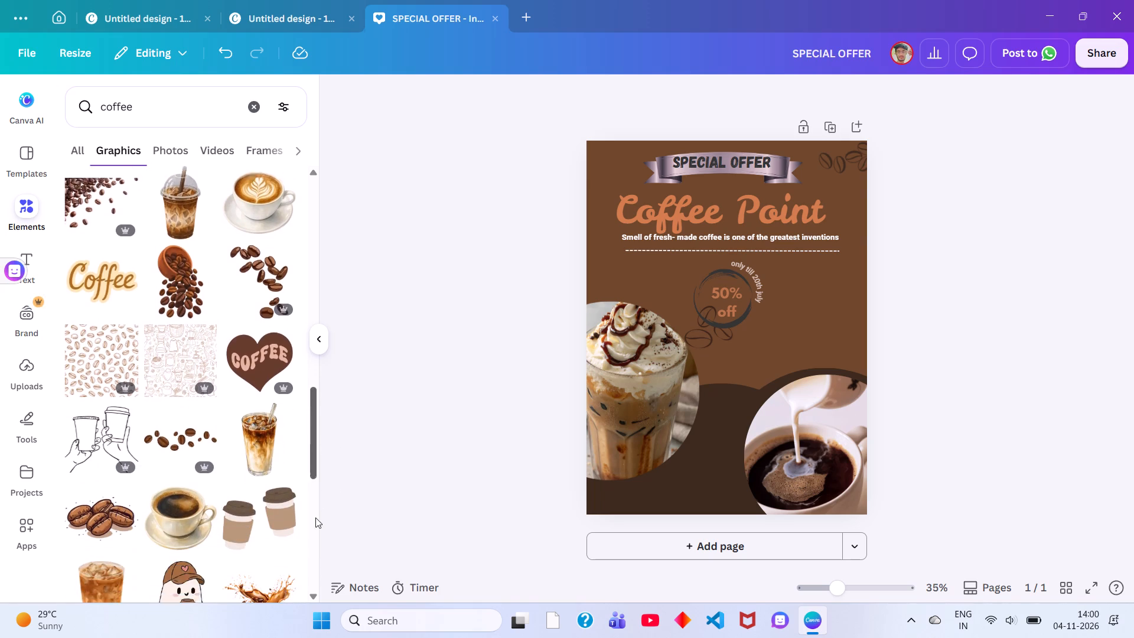
left_click_drag(315, 517, 308, 557)
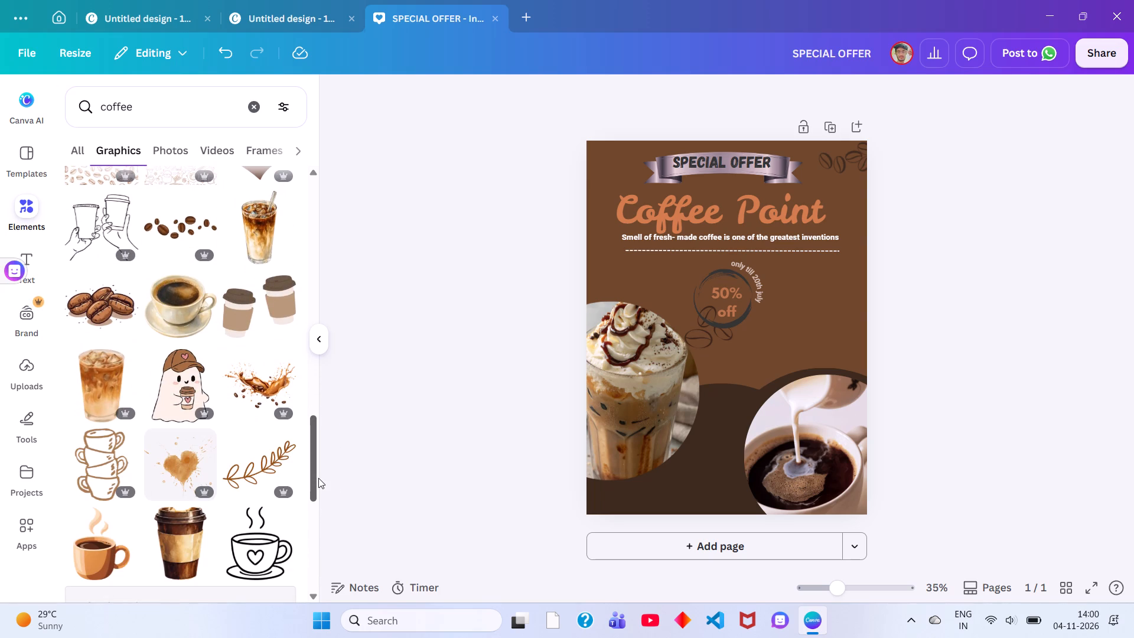
left_click_drag(315, 445, 309, 546)
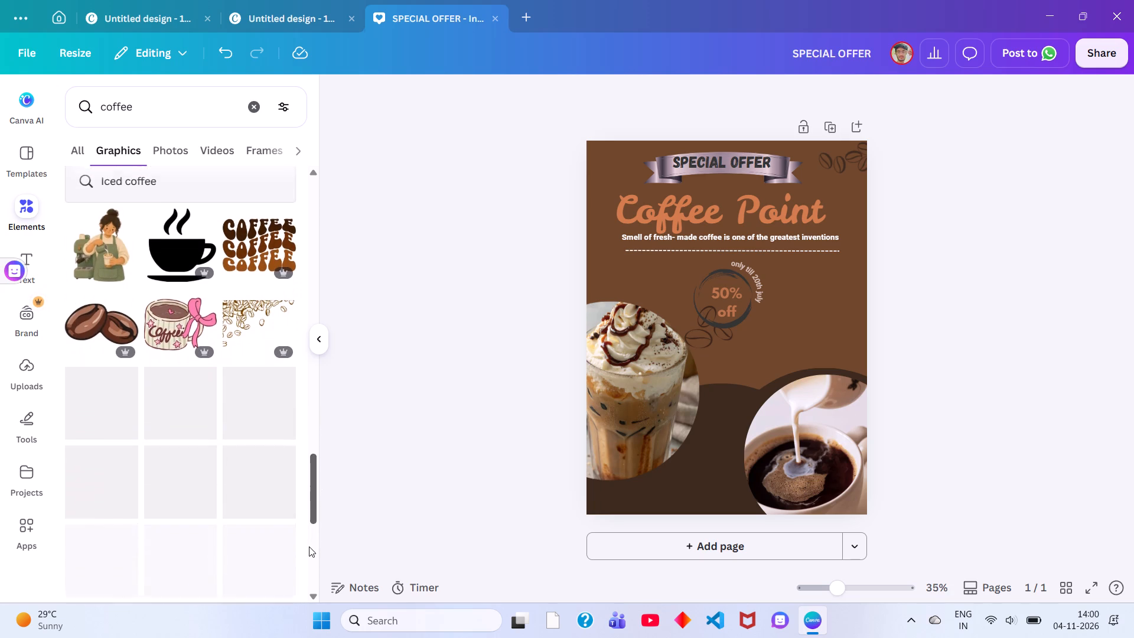
left_click_drag(309, 546, 307, 554)
left_click_drag(314, 480, 314, 486)
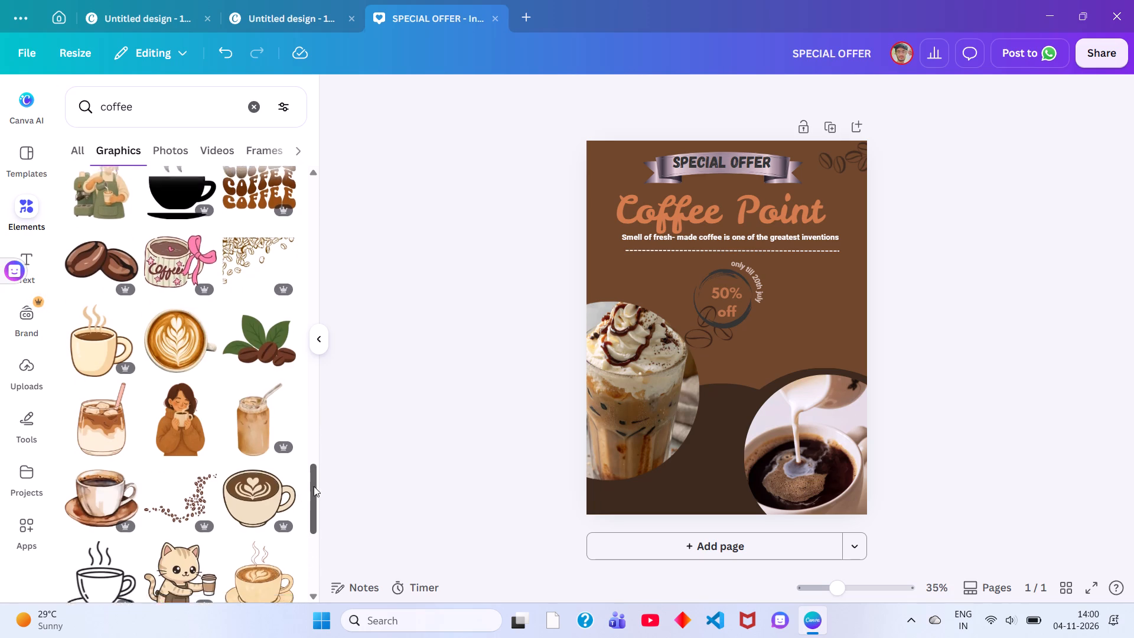
left_click_drag(314, 486, 320, 542)
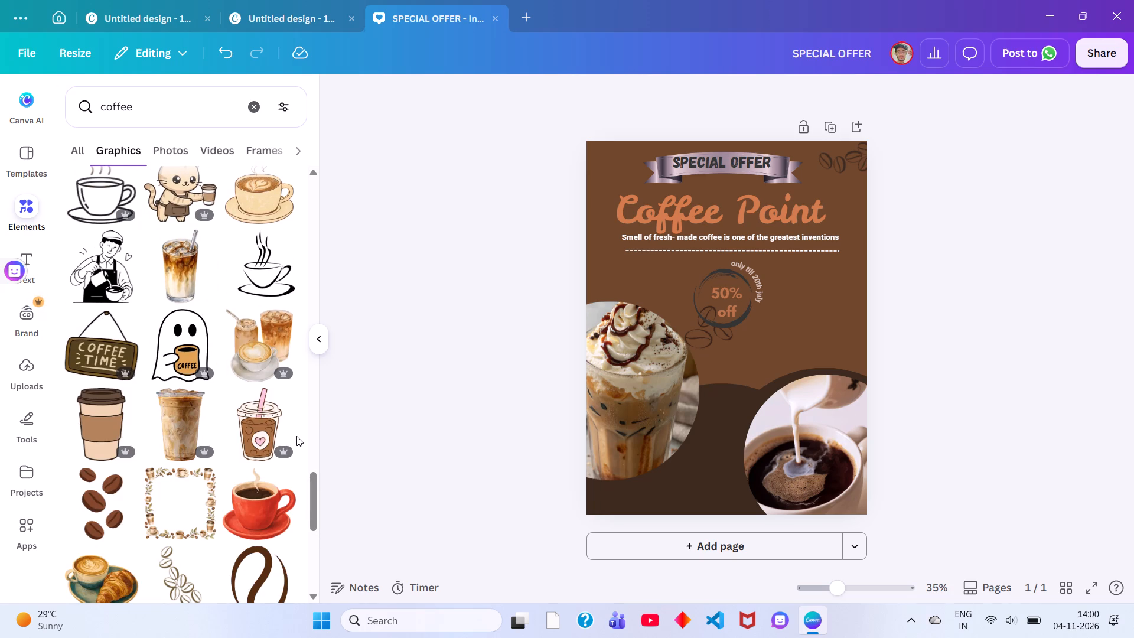
left_click(268, 273)
left_click(637, 336)
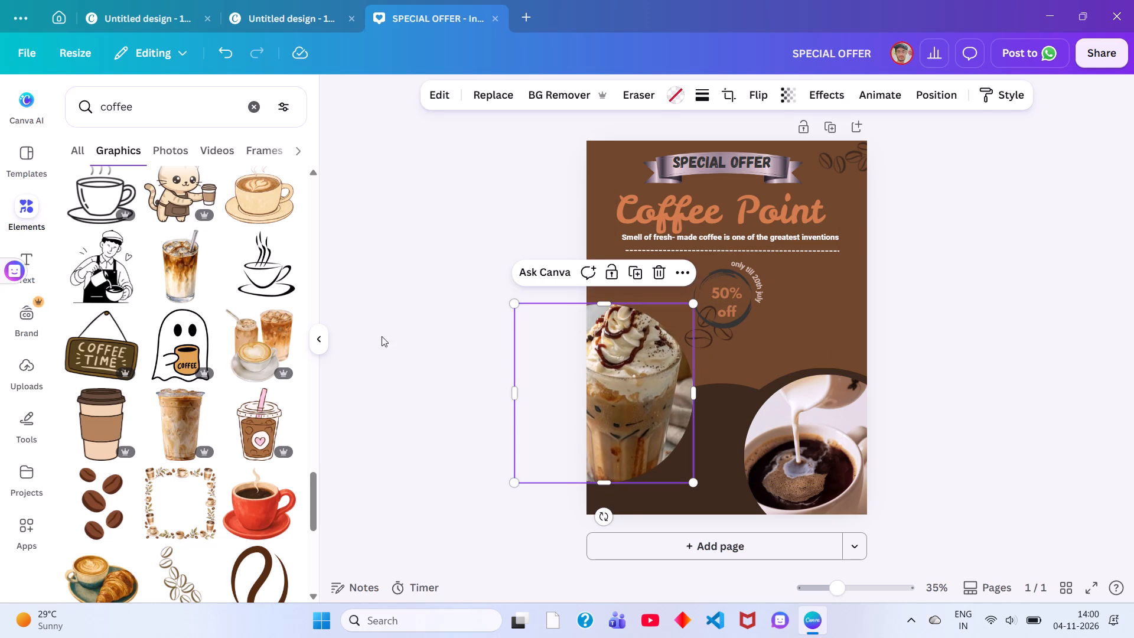
left_click(259, 287)
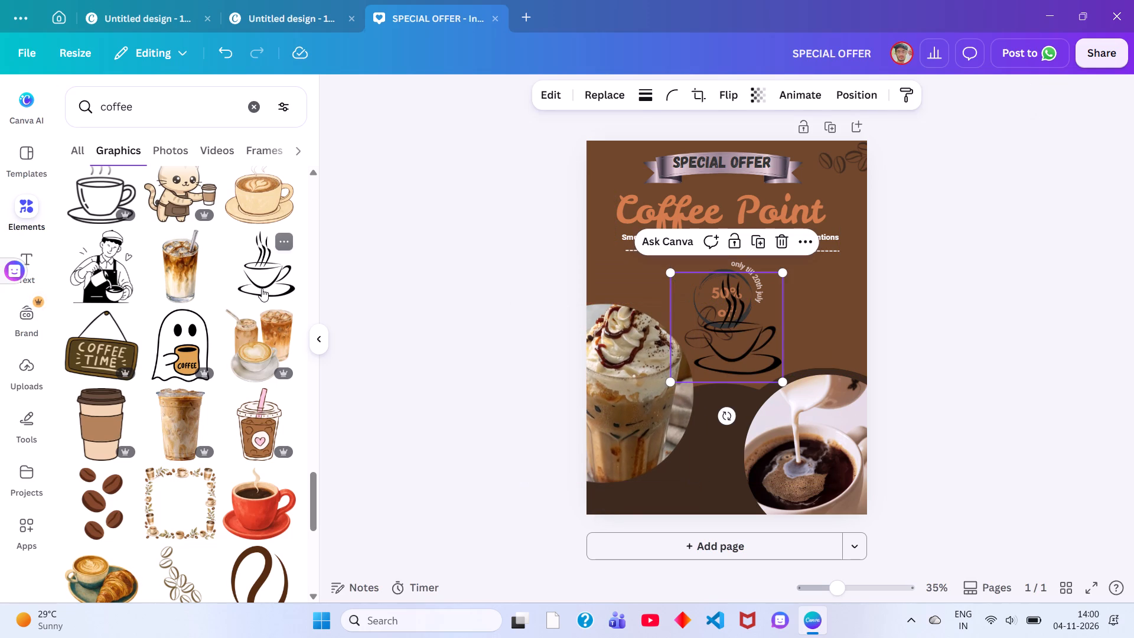
Shrink the cup graphic to about 200 px wide and place it beside the 50% off badge, on the poster's right side.
left_click_drag(784, 378, 770, 371)
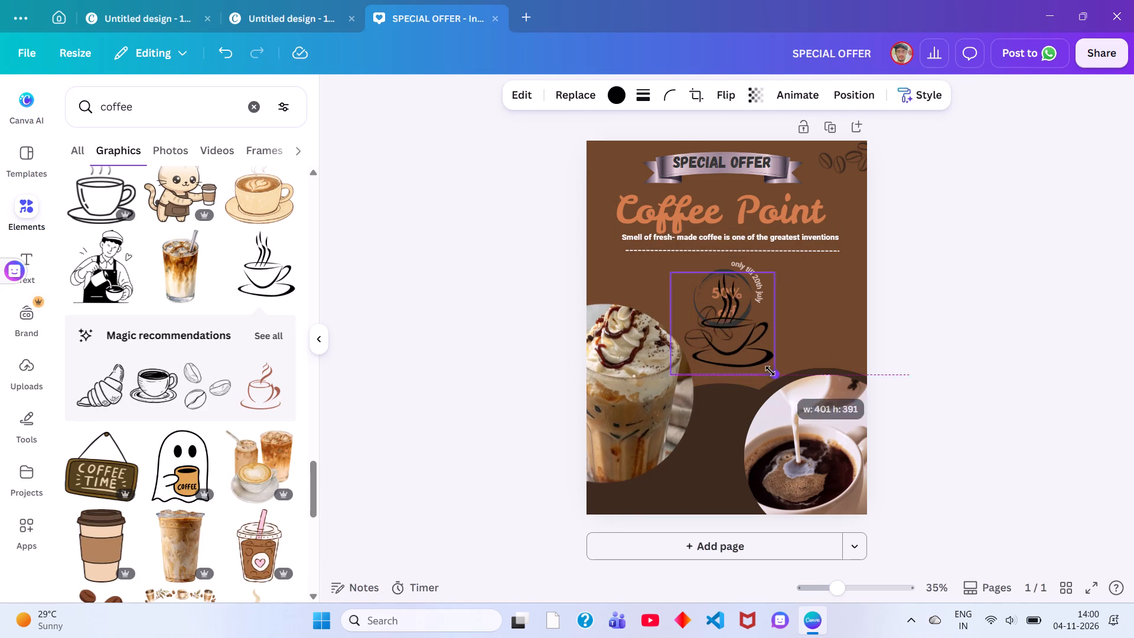
left_click_drag(770, 371, 752, 365)
left_click_drag(729, 341, 826, 350)
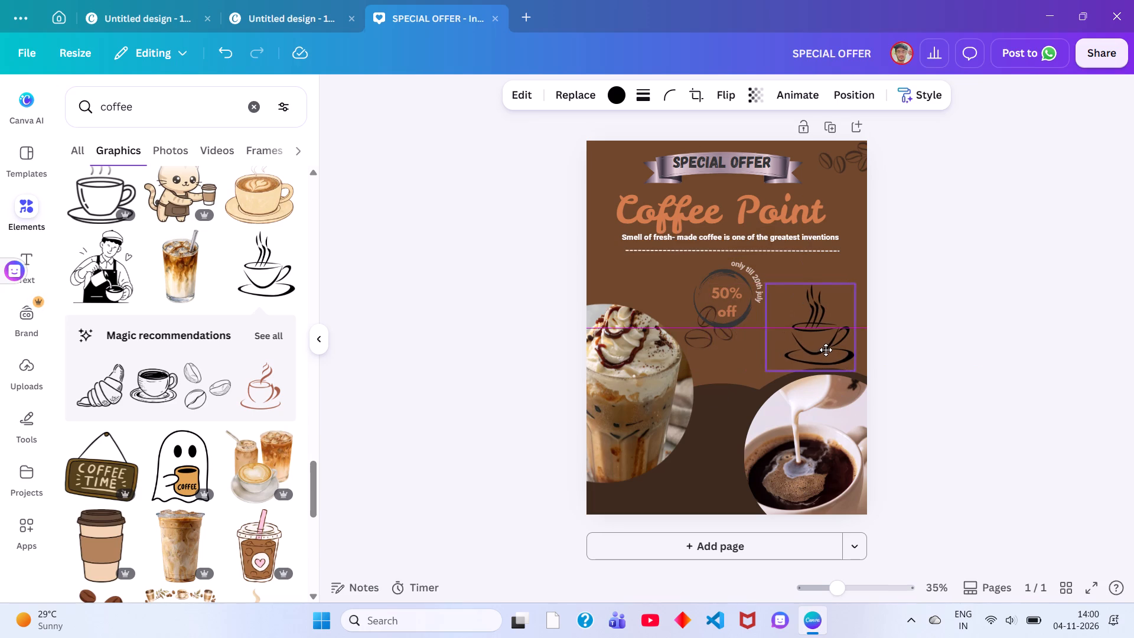
left_click_drag(826, 350, 833, 344)
left_click_drag(866, 366, 867, 292)
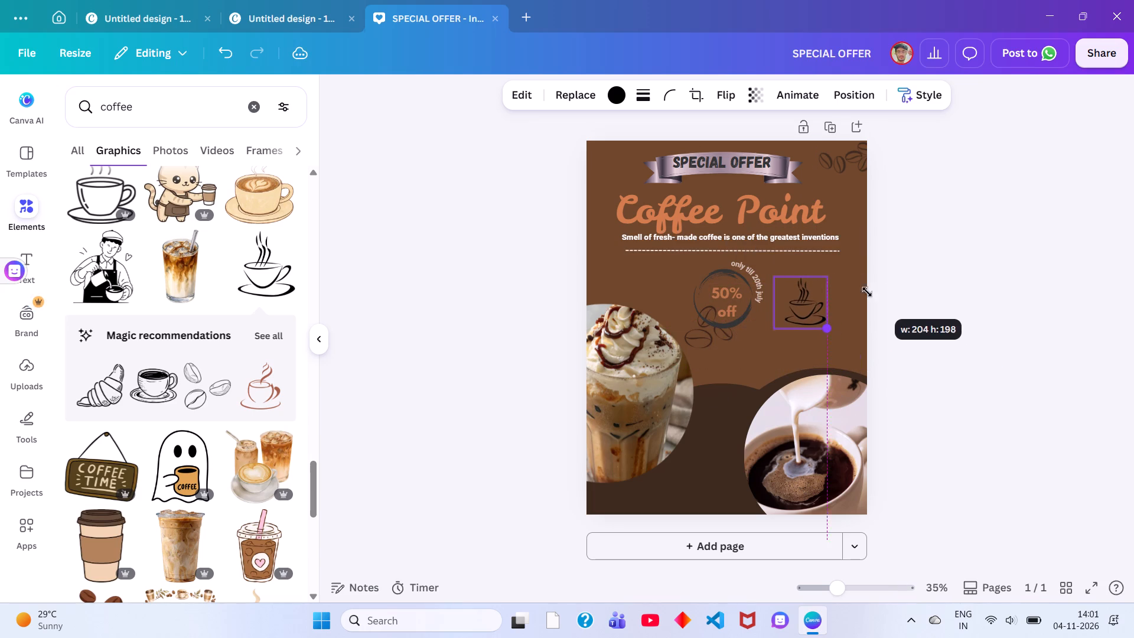
left_click_drag(867, 292, 857, 292)
Tilt the cup anticlockwise, place it above the lower-right coffee photo near the poster's edge, and shrink it to about 158 by 154 px.
left_click_drag(793, 356, 807, 357)
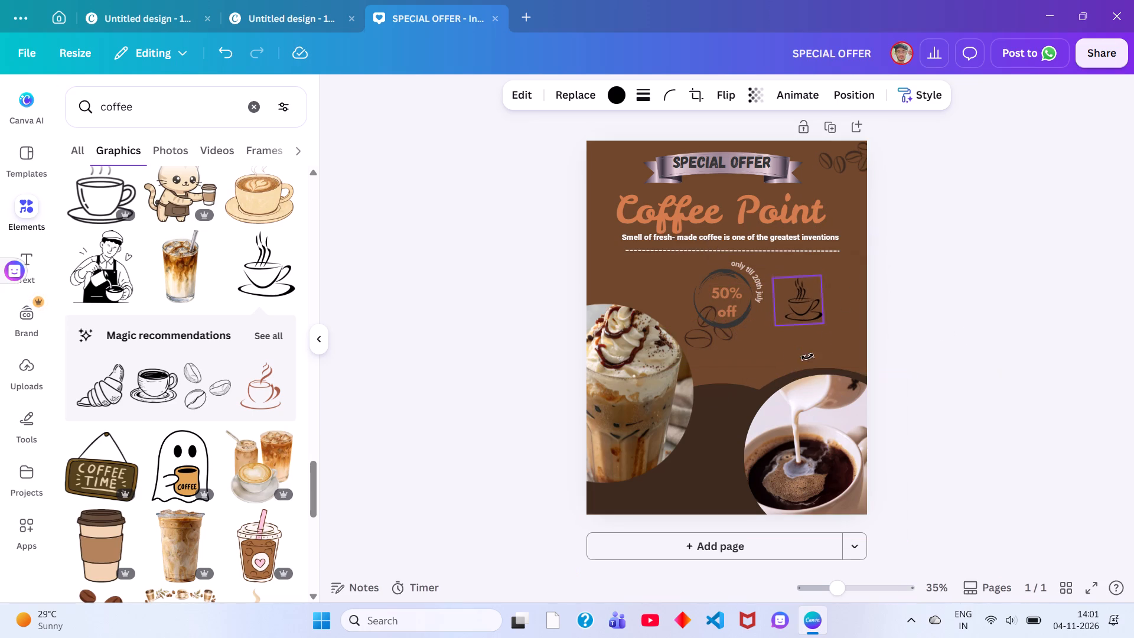
left_click_drag(807, 357, 819, 354)
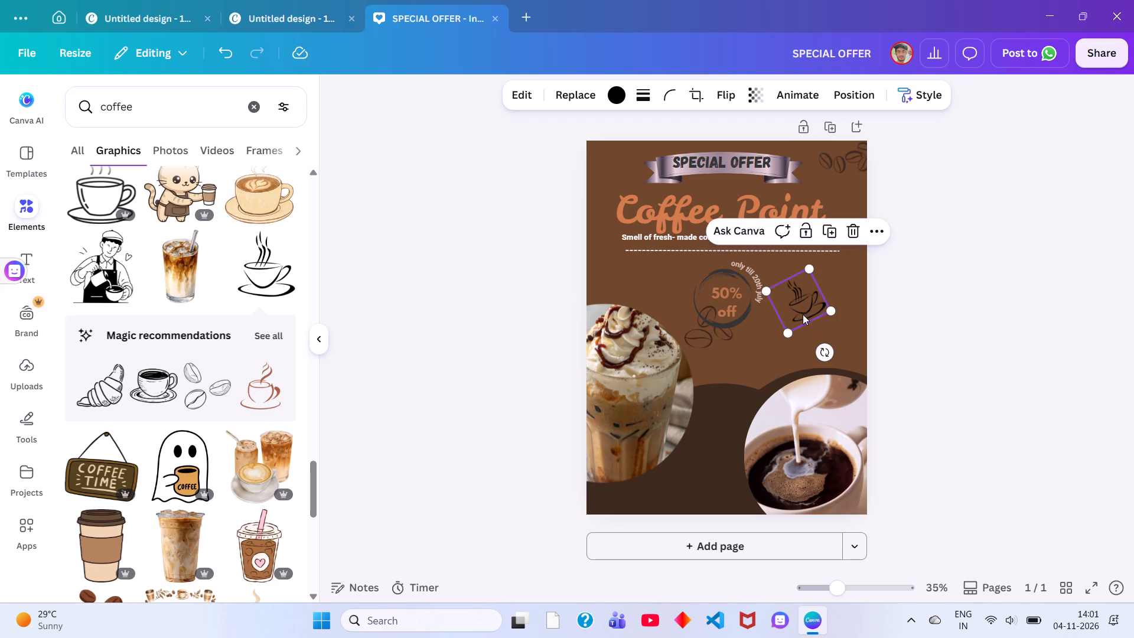
left_click_drag(802, 308, 829, 327)
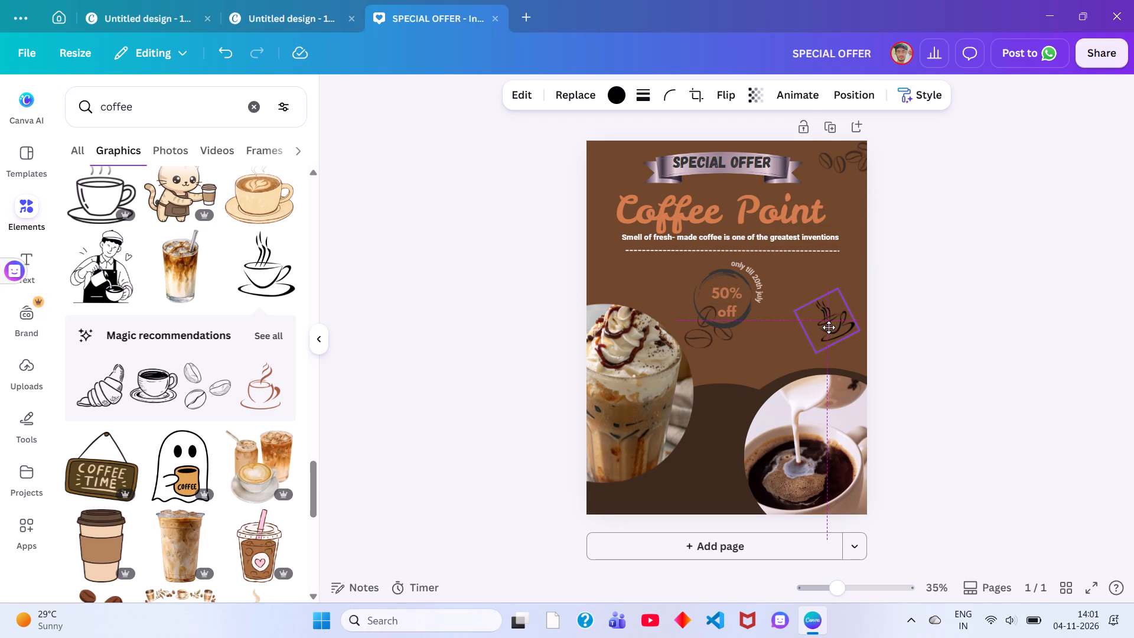
left_click_drag(829, 327, 832, 333)
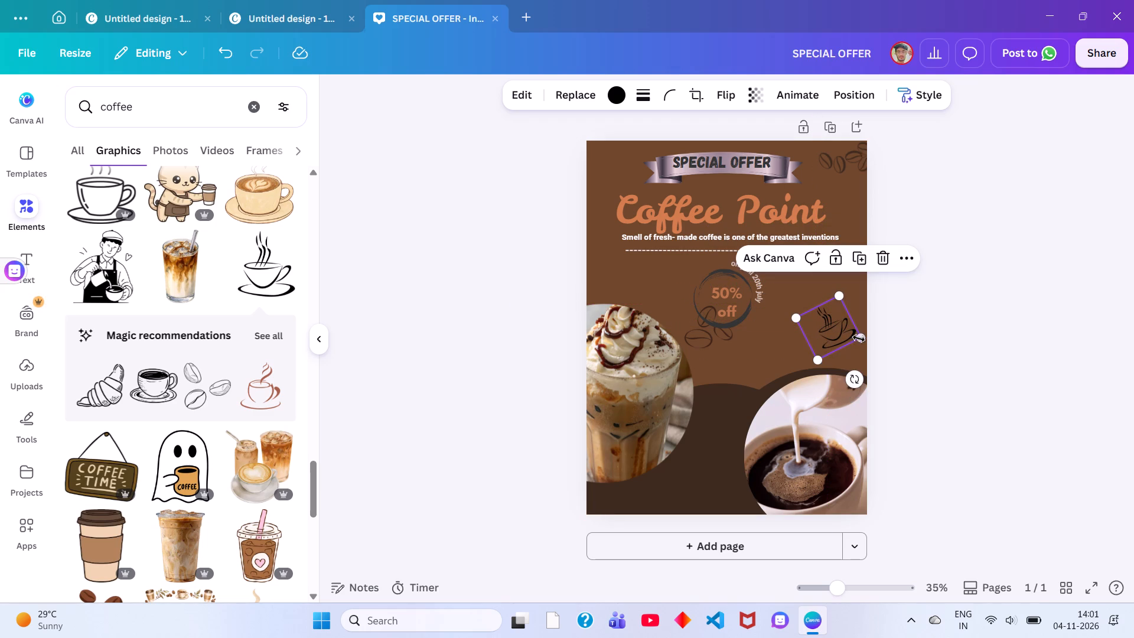
left_click_drag(860, 338, 848, 340)
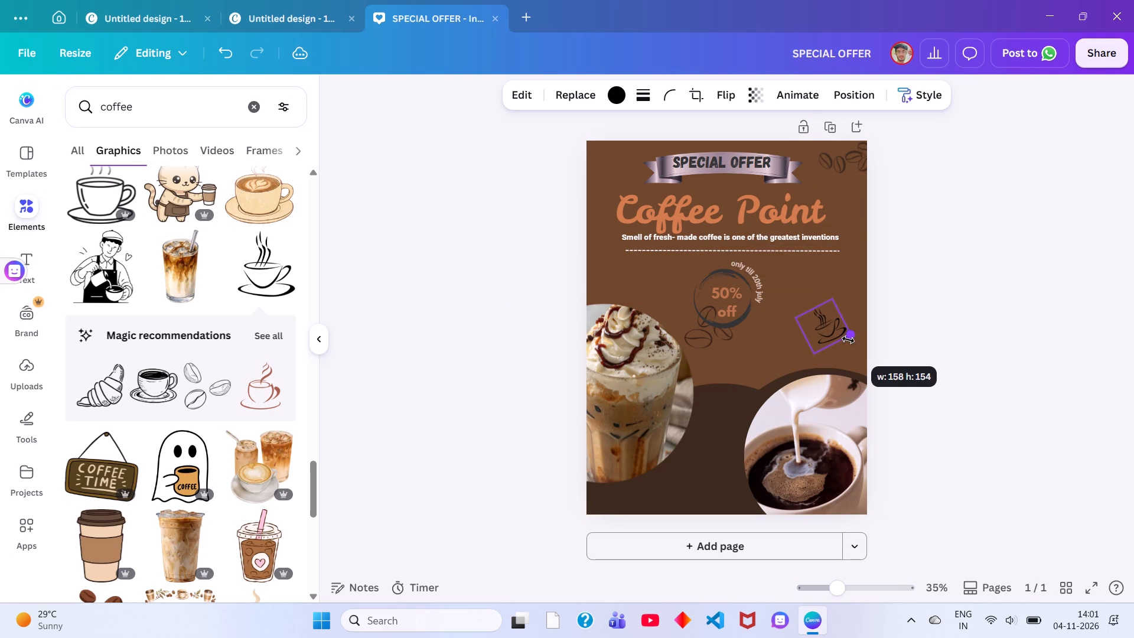
left_click_drag(848, 340, 847, 338)
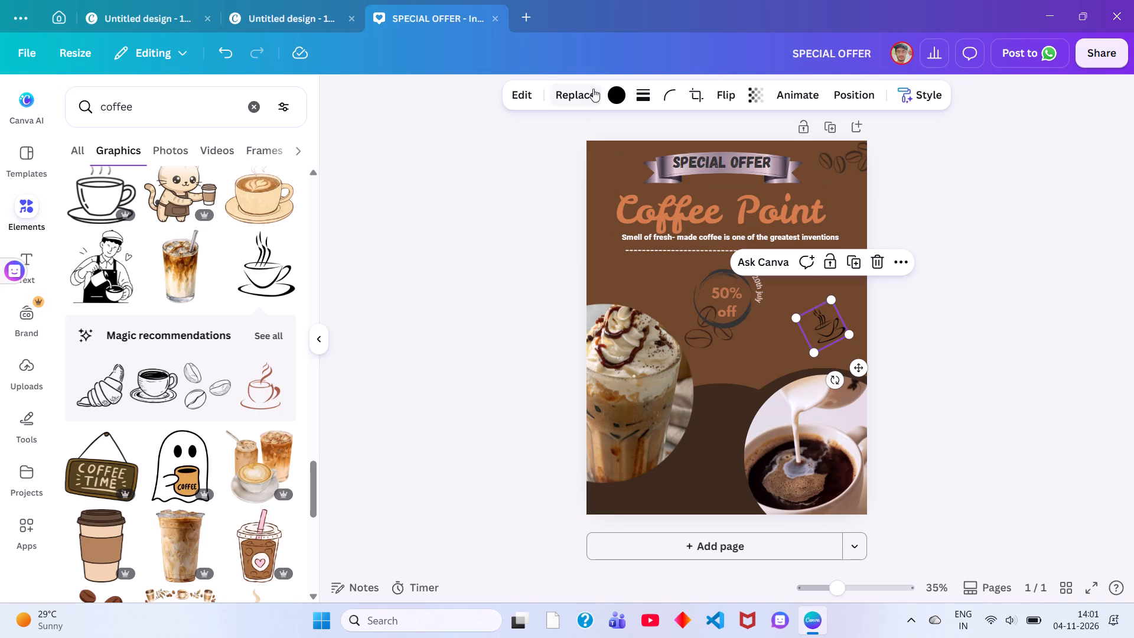
Recolor the cup graphic from the design's graphic colors to dark grey.
left_click(611, 90)
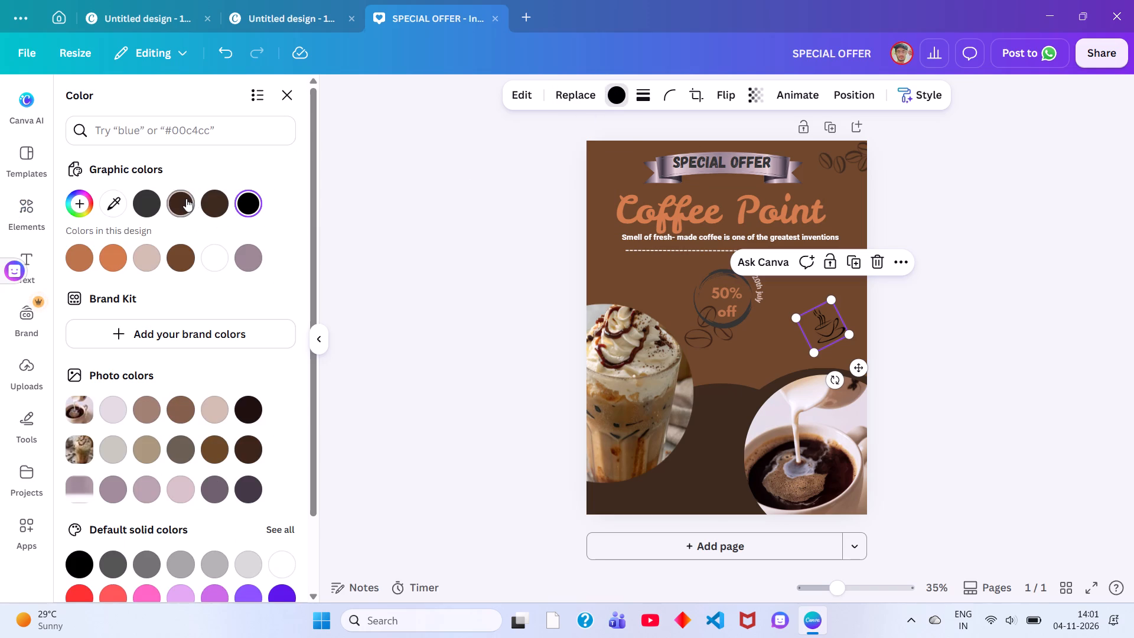
left_click(152, 198)
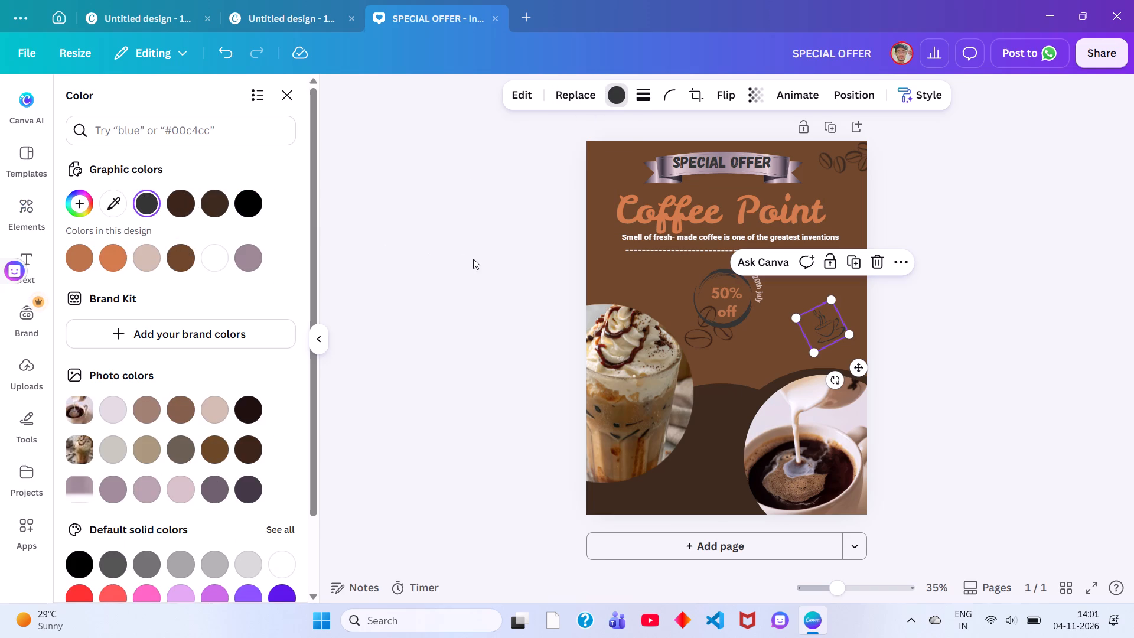
left_click(475, 259)
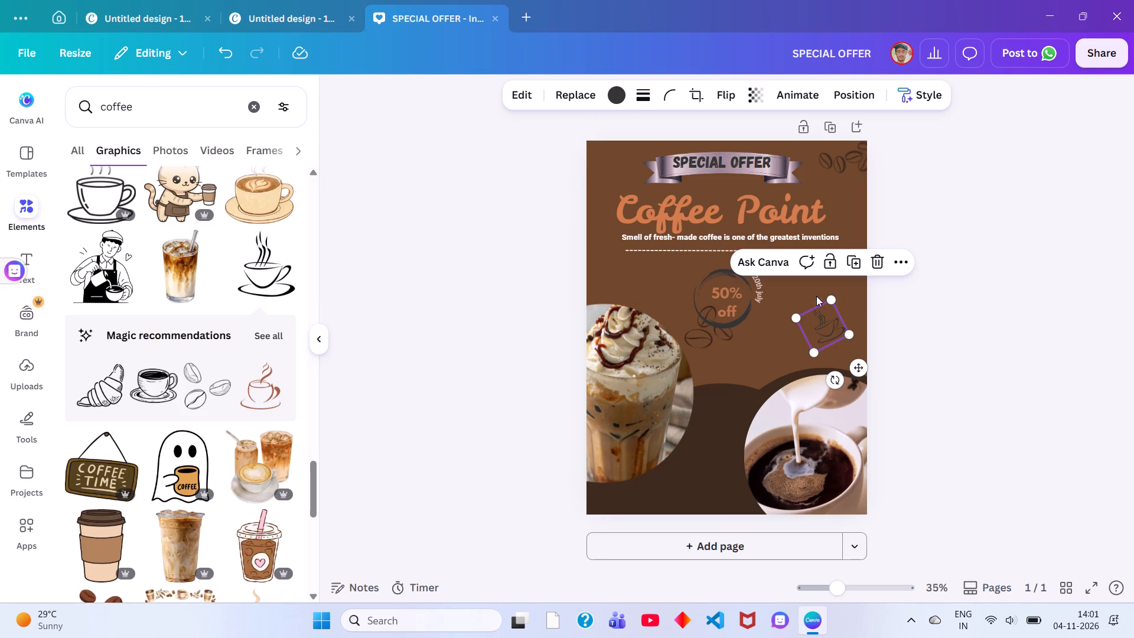
Duplicate the grey cup, move the copy above the iced coffee photo near the tagline's start, and shrink it to about 141 by 138 px.
left_click(859, 253)
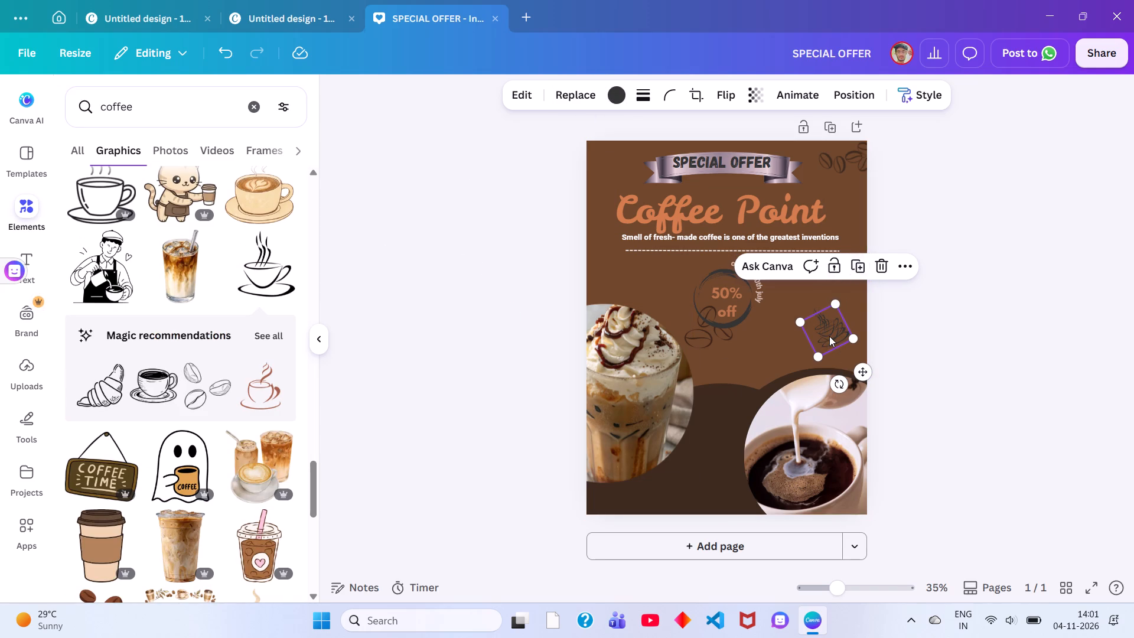
left_click_drag(829, 336, 626, 282)
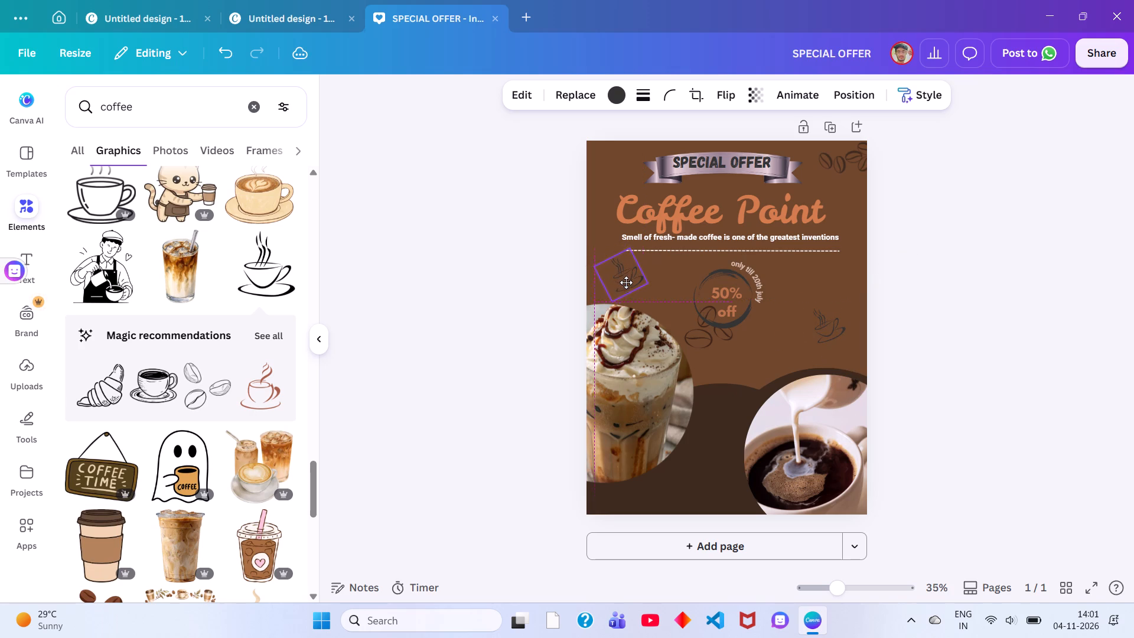
left_click_drag(626, 282, 622, 258)
left_click(646, 258)
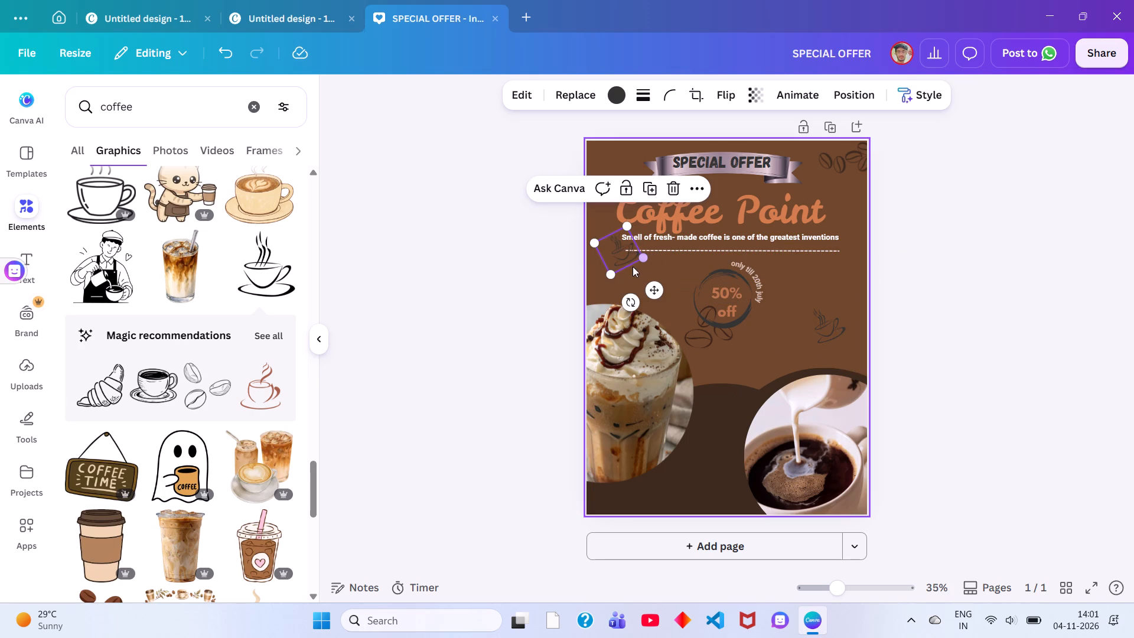
Shift the copied cup to overlap the dashed line's left end and adjust its tilt to about -25°.
left_click_drag(630, 300, 623, 308)
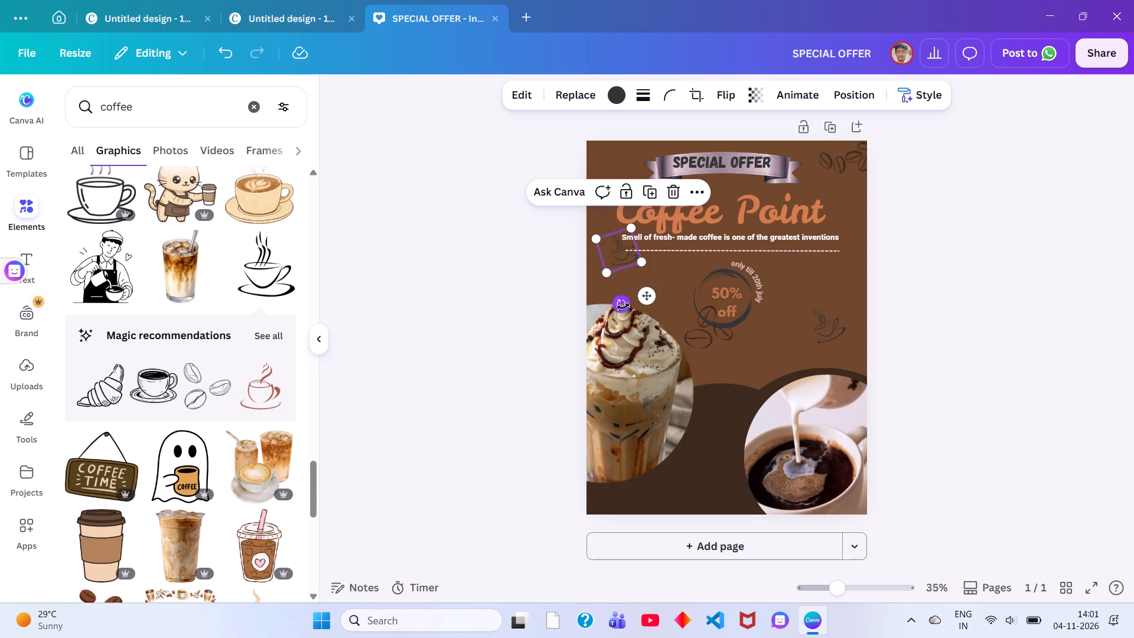
left_click_drag(616, 253, 625, 259)
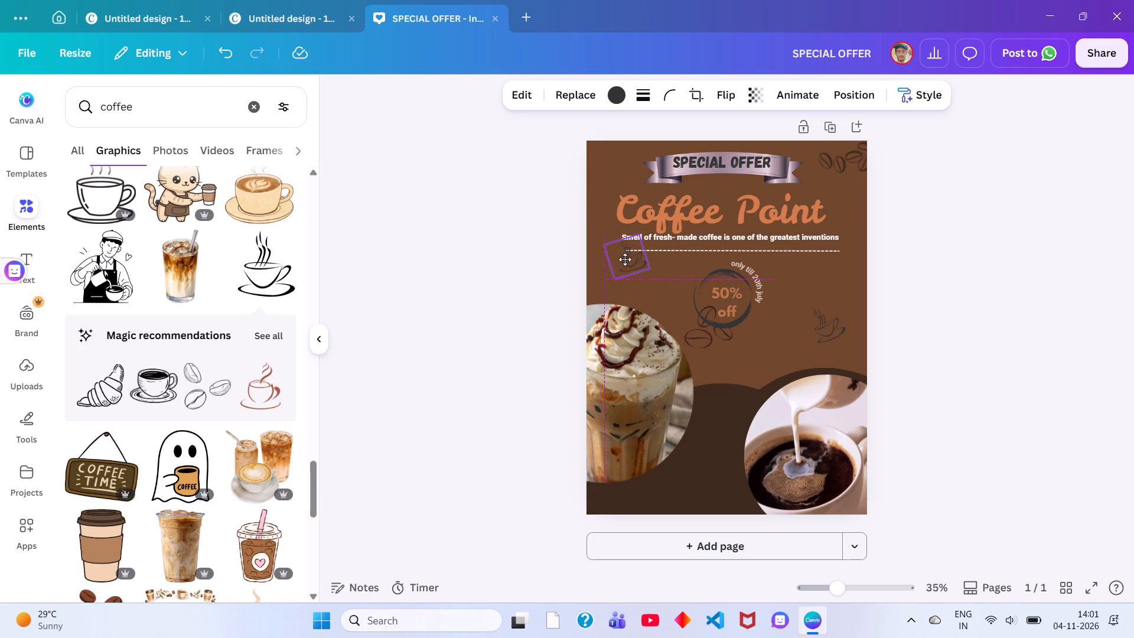
left_click_drag(625, 259, 628, 258)
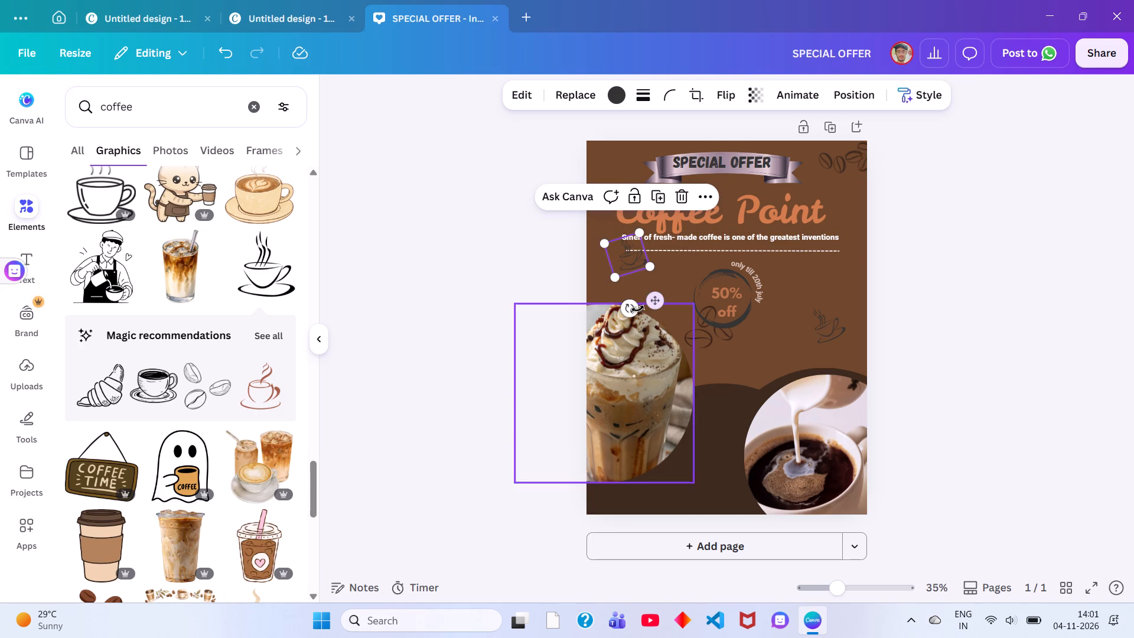
left_click_drag(633, 312, 642, 313)
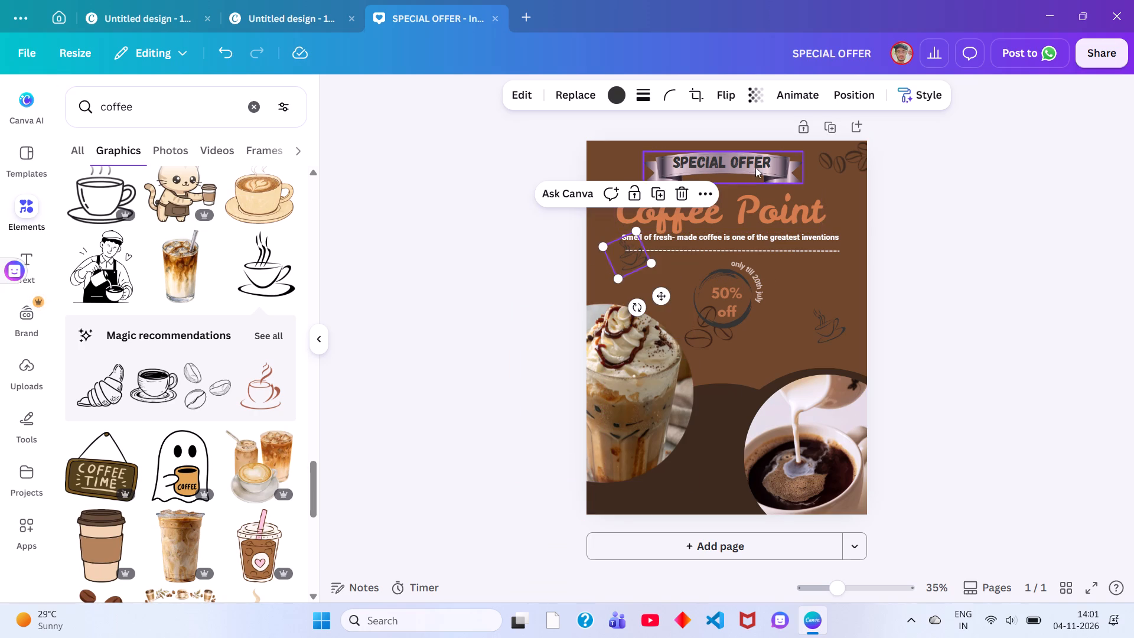
Test the copied cup graphic's layer order and send it to the back, behind the tagline and dashed line.
left_click(832, 91)
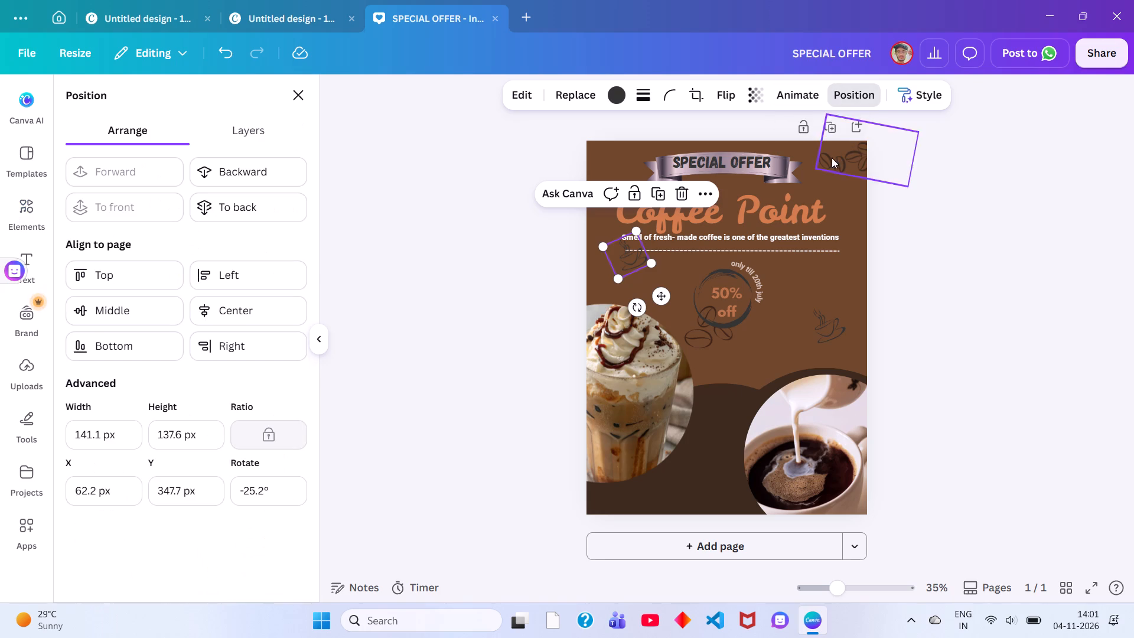
left_click(246, 197)
left_click(148, 173)
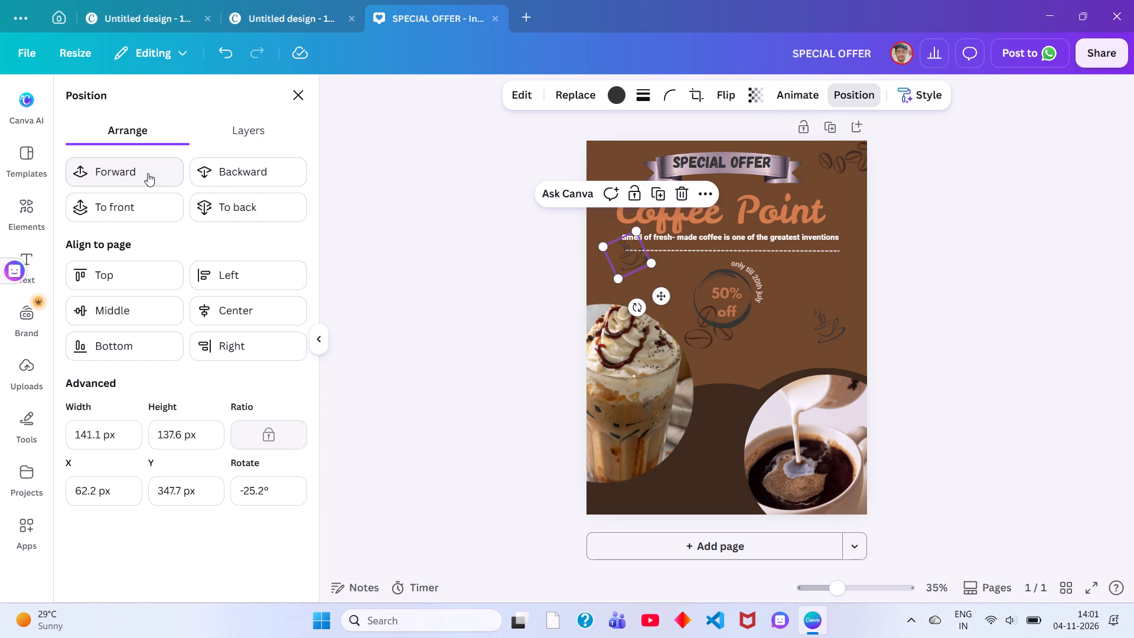
left_click(250, 174)
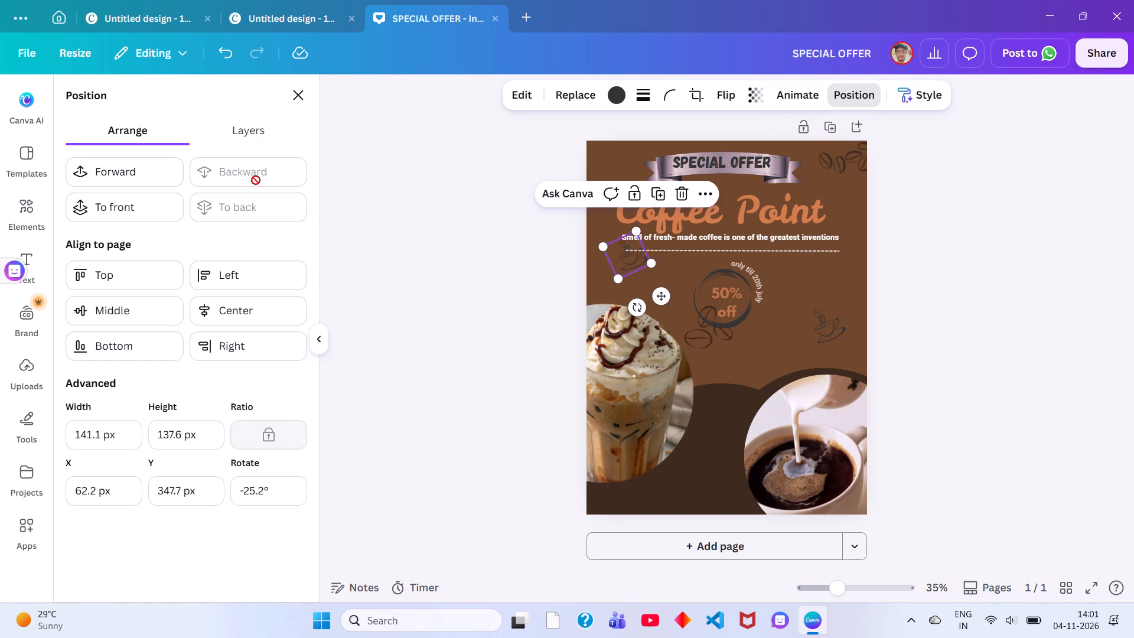
left_click(138, 201)
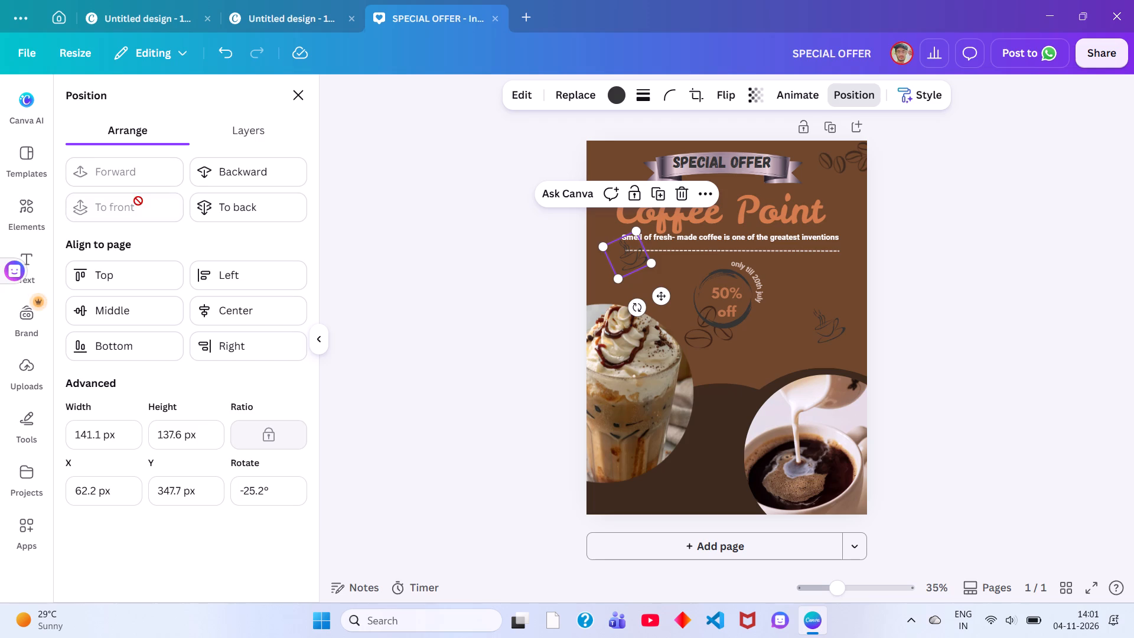
left_click(220, 207)
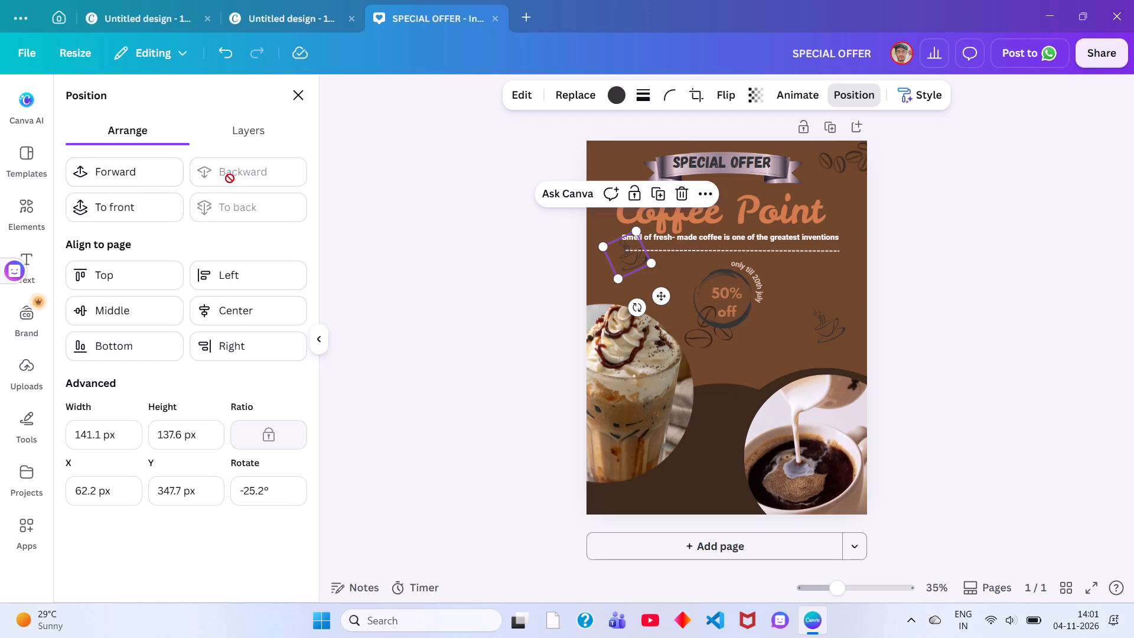
left_click(164, 171)
left_click(201, 181)
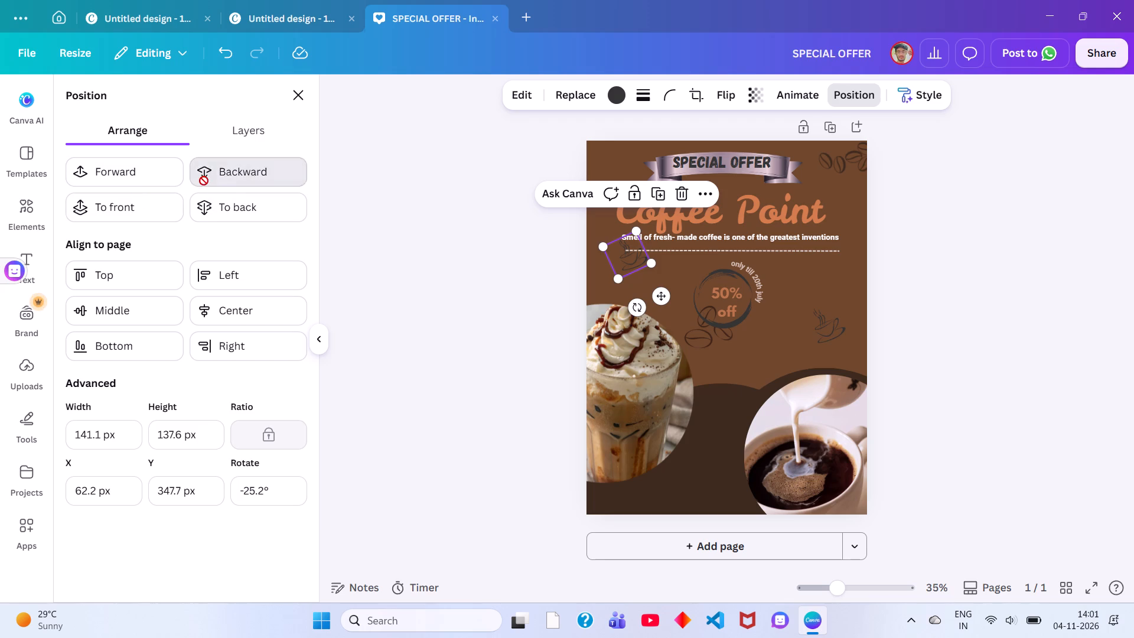
left_click(462, 249)
left_click(478, 304)
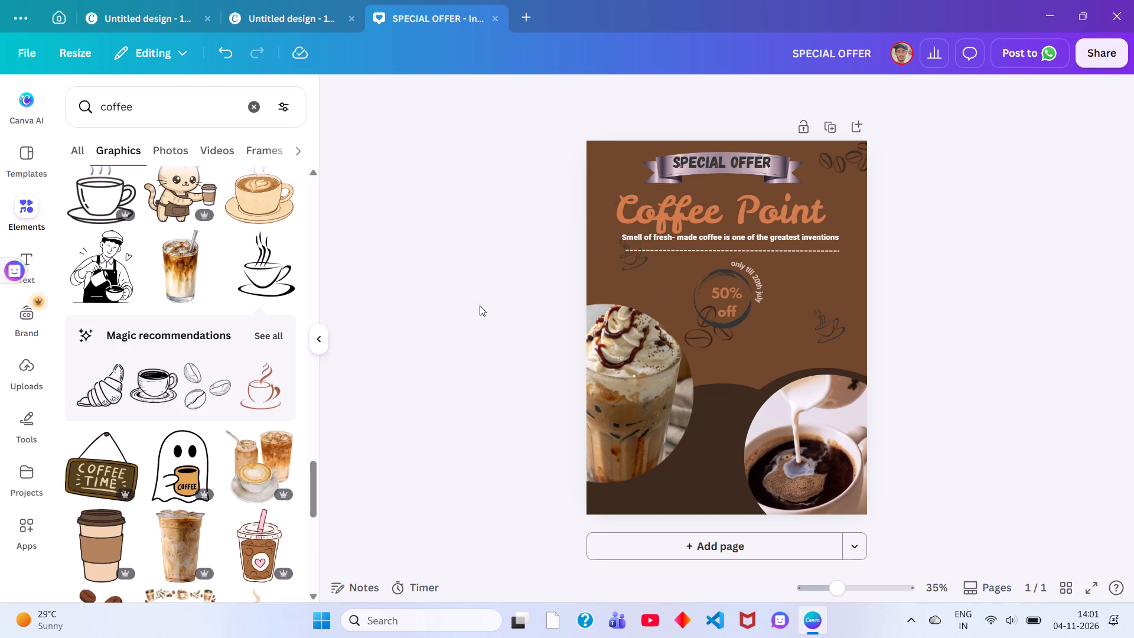
Slightly enlarge the grey cup graphic at the dashed line's left end, extending it toward the poster's upper-left.
left_click(626, 265)
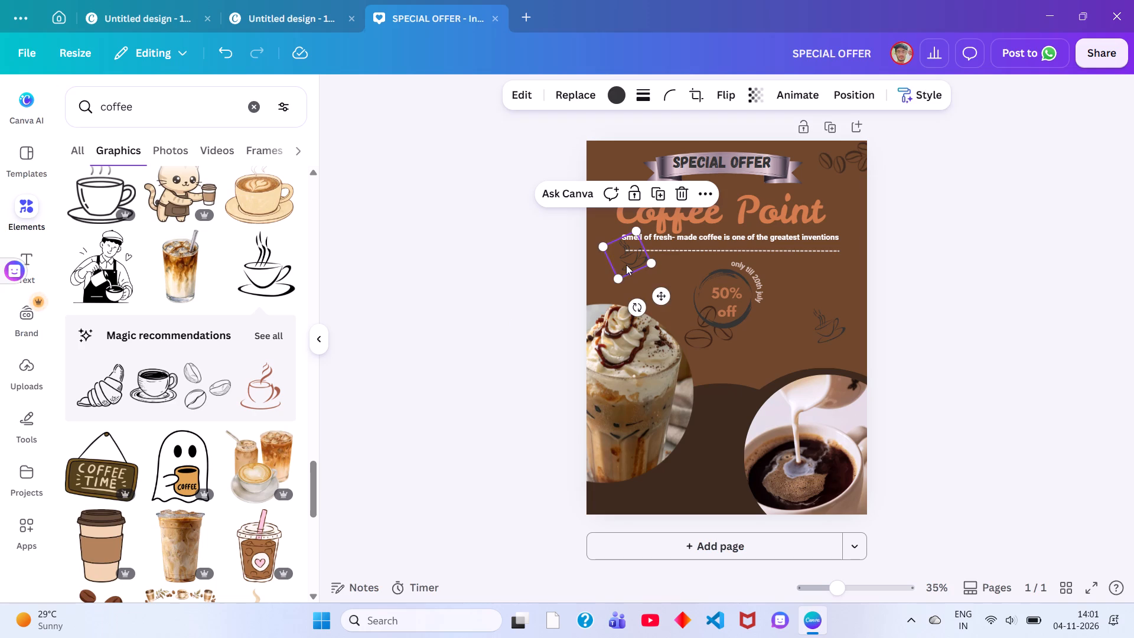
left_click_drag(598, 244, 589, 241)
left_click(129, 327)
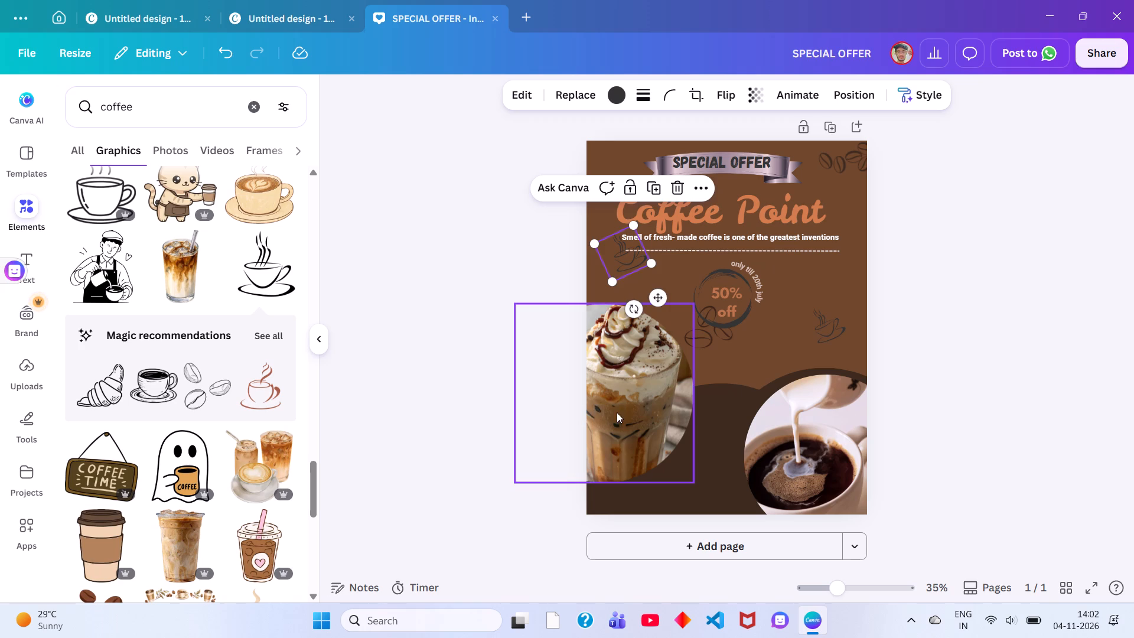
Shrink the iced coffee photo and move it up along the poster's left edge, just below the cup graphic.
left_click_drag(641, 414, 634, 410)
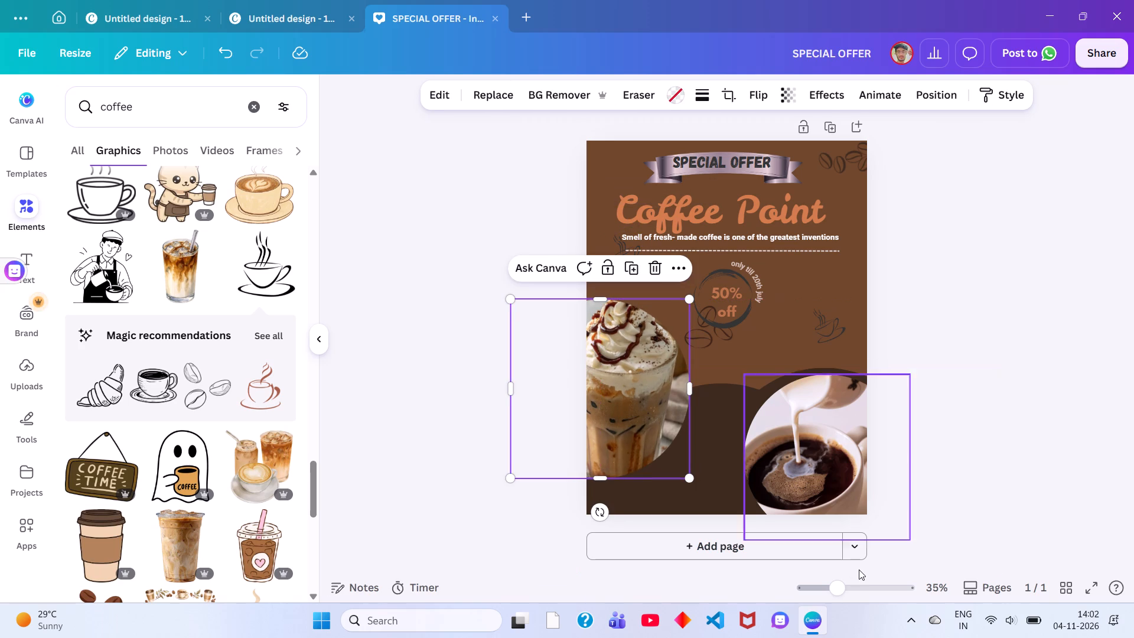
left_click_drag(688, 480, 679, 468)
left_click_drag(615, 388, 614, 392)
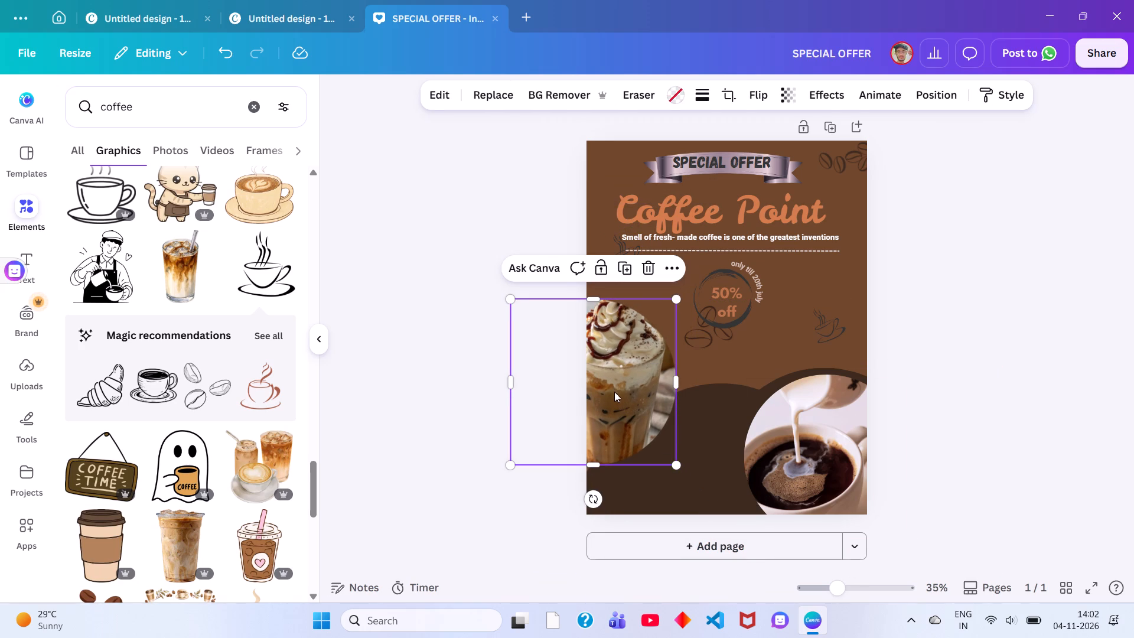
left_click_drag(614, 392, 614, 402)
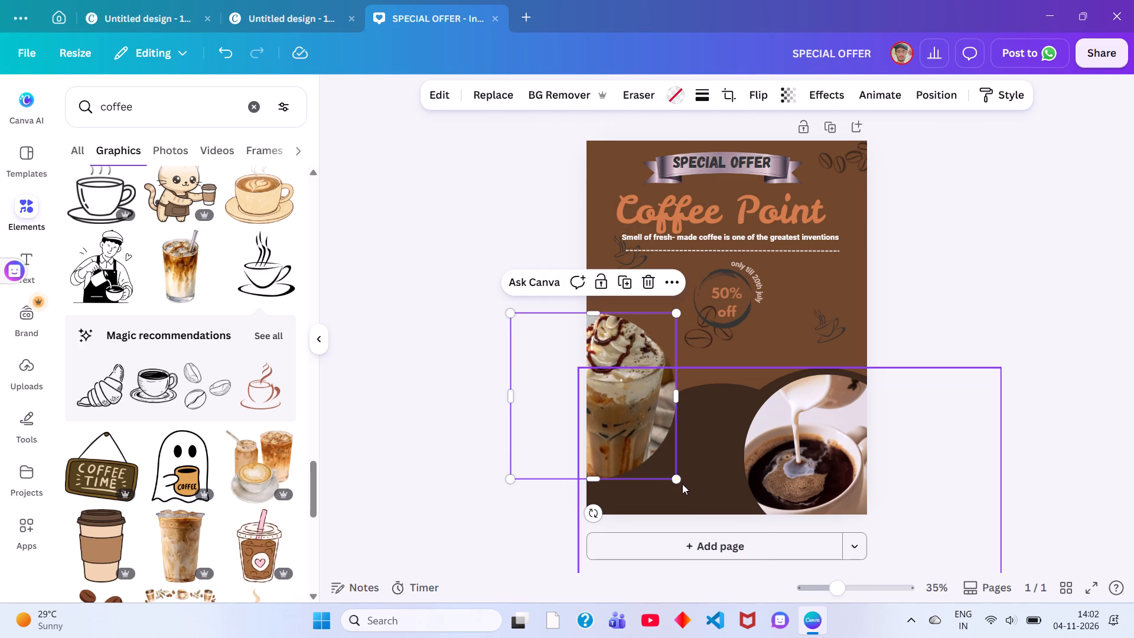
left_click_drag(676, 481, 669, 465)
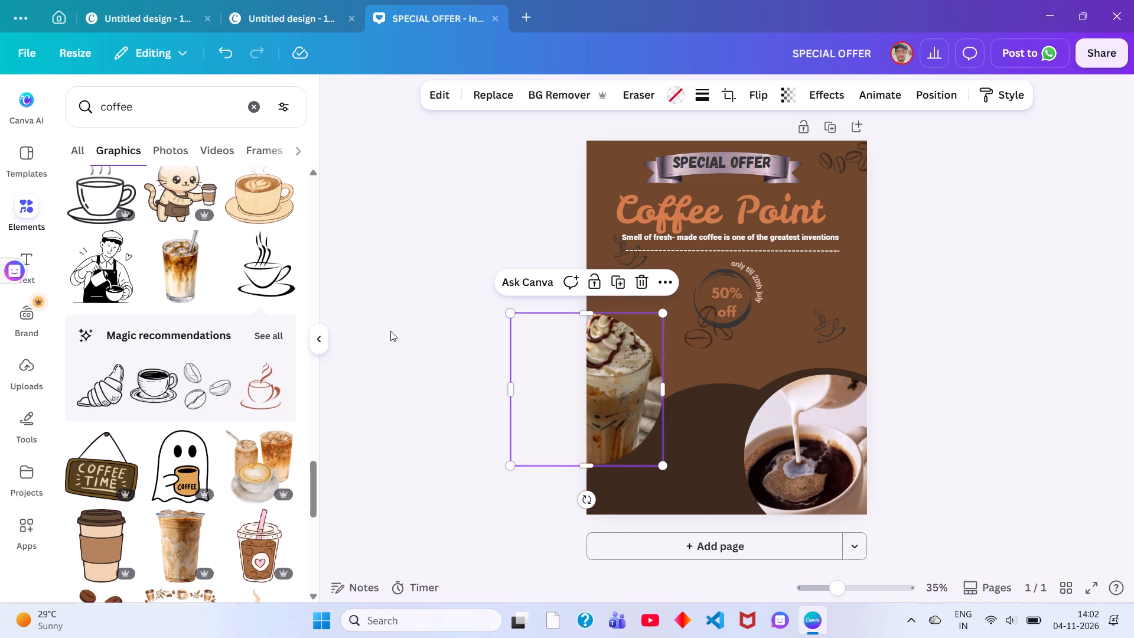
left_click(410, 339)
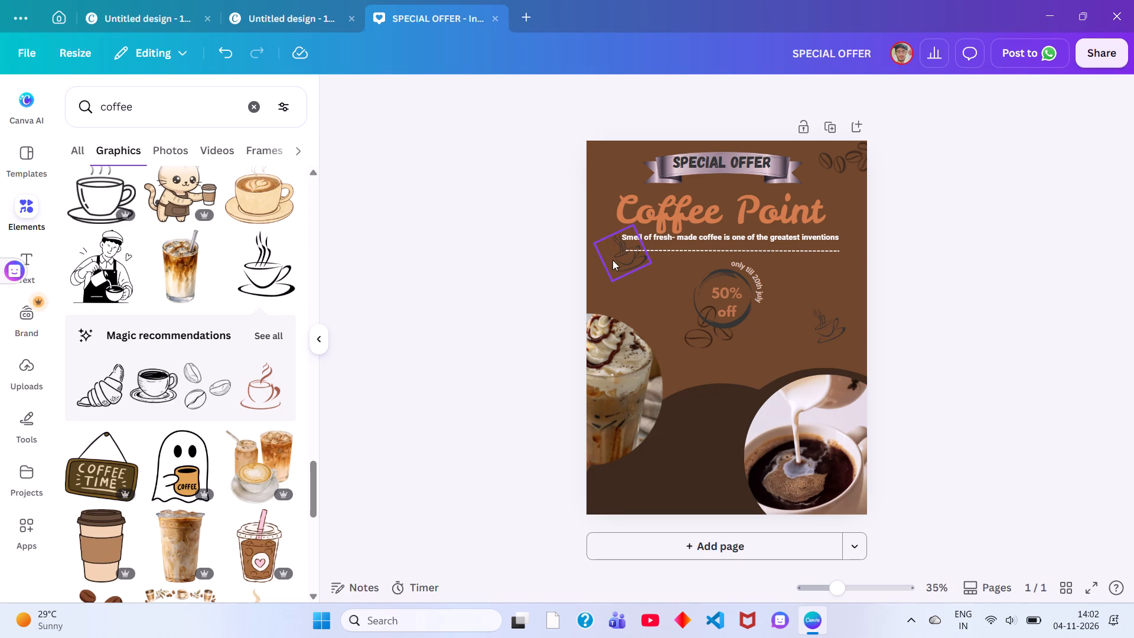
left_click(575, 266)
left_click(619, 266)
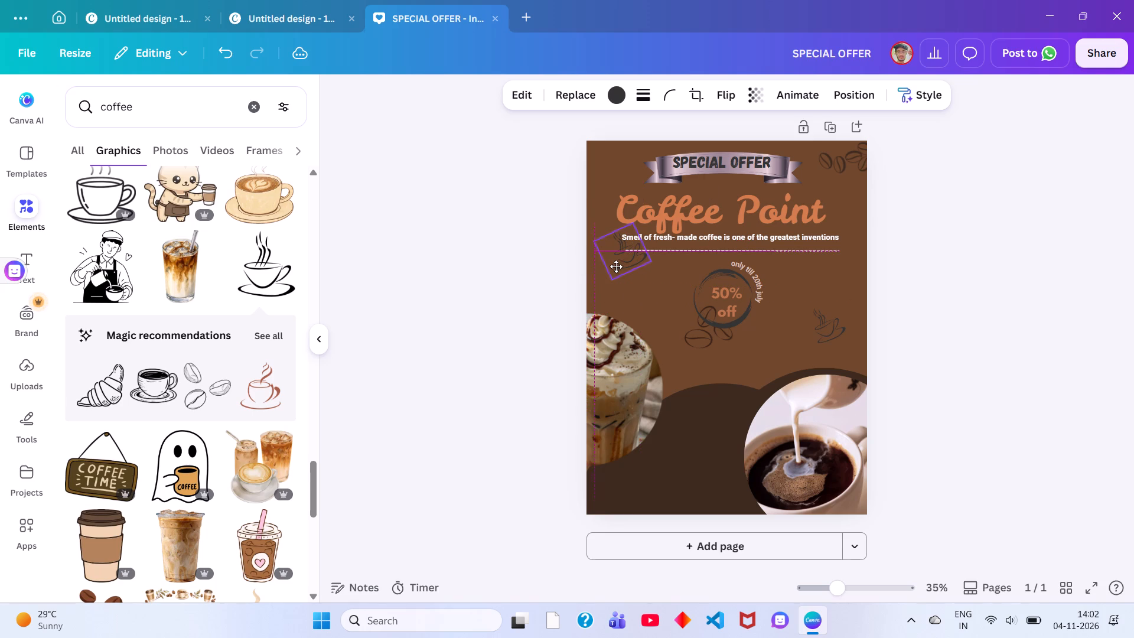
left_click_drag(610, 346, 617, 314)
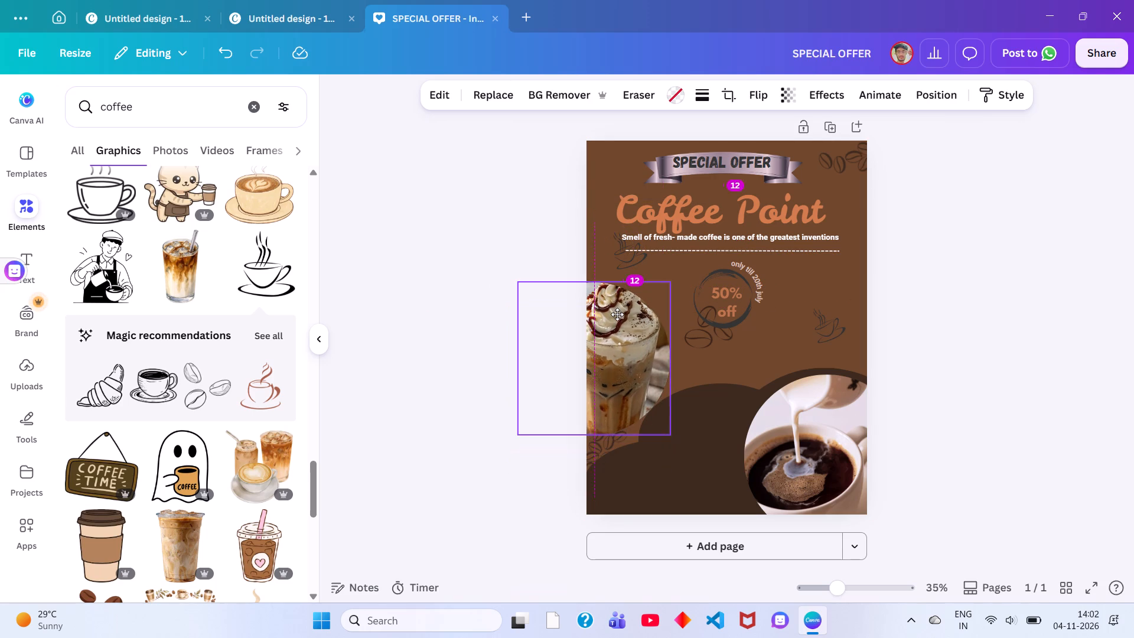
left_click_drag(617, 314, 617, 314)
left_click_drag(669, 434, 687, 455)
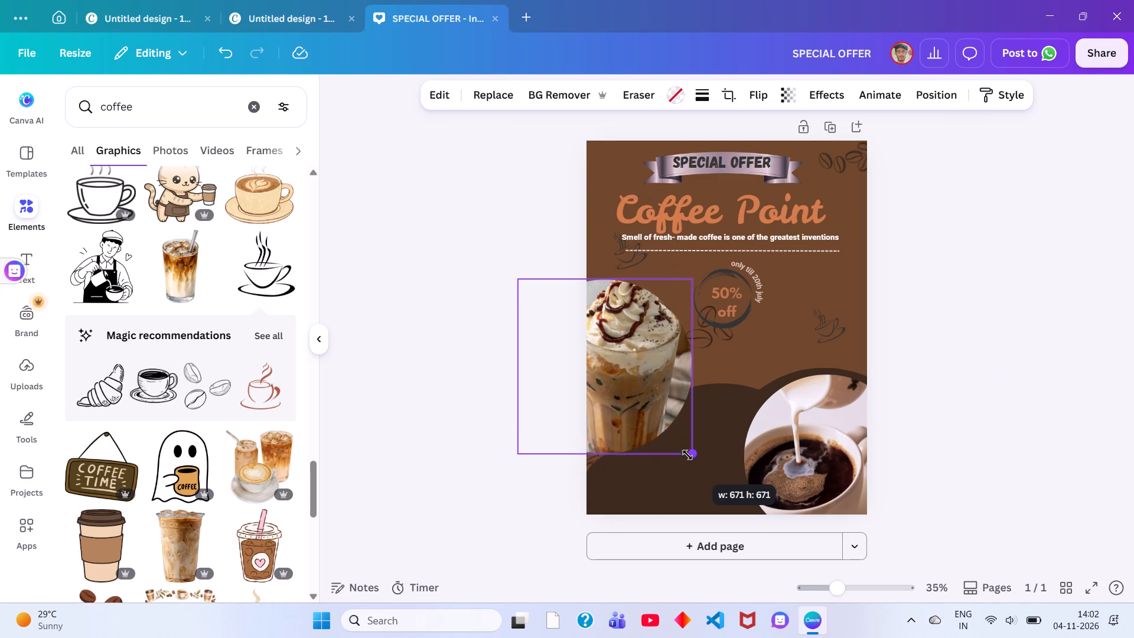
left_click_drag(687, 455, 644, 405)
Enlarge the dark brown background shape and move it up to reach just below the 50% off badge.
left_click(736, 493)
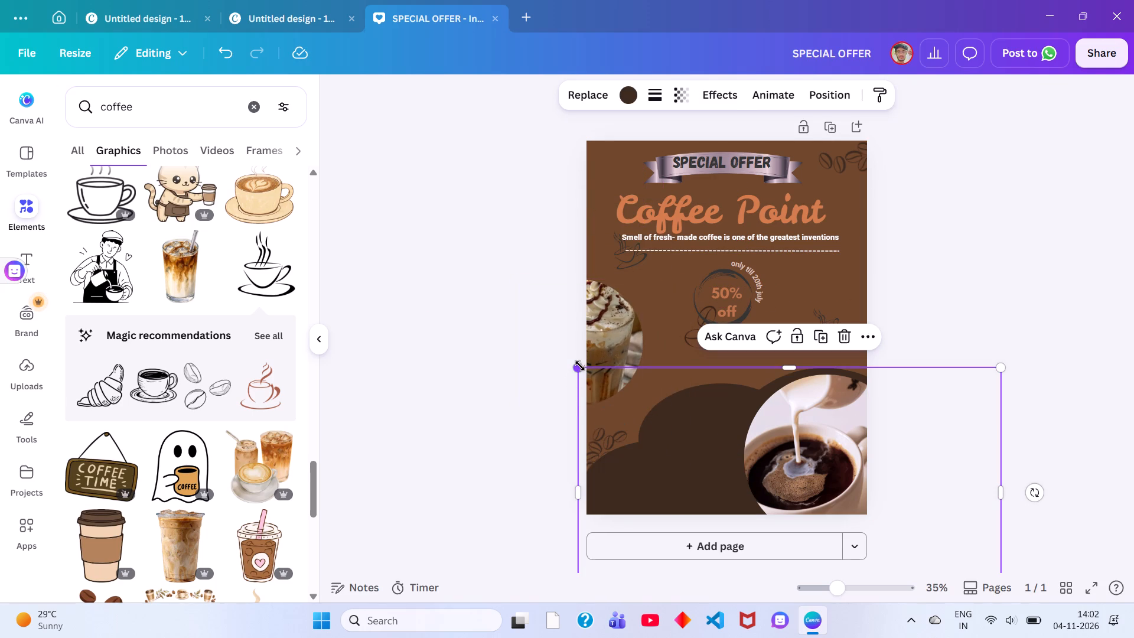
left_click_drag(580, 366, 548, 340)
left_click_drag(608, 364, 618, 361)
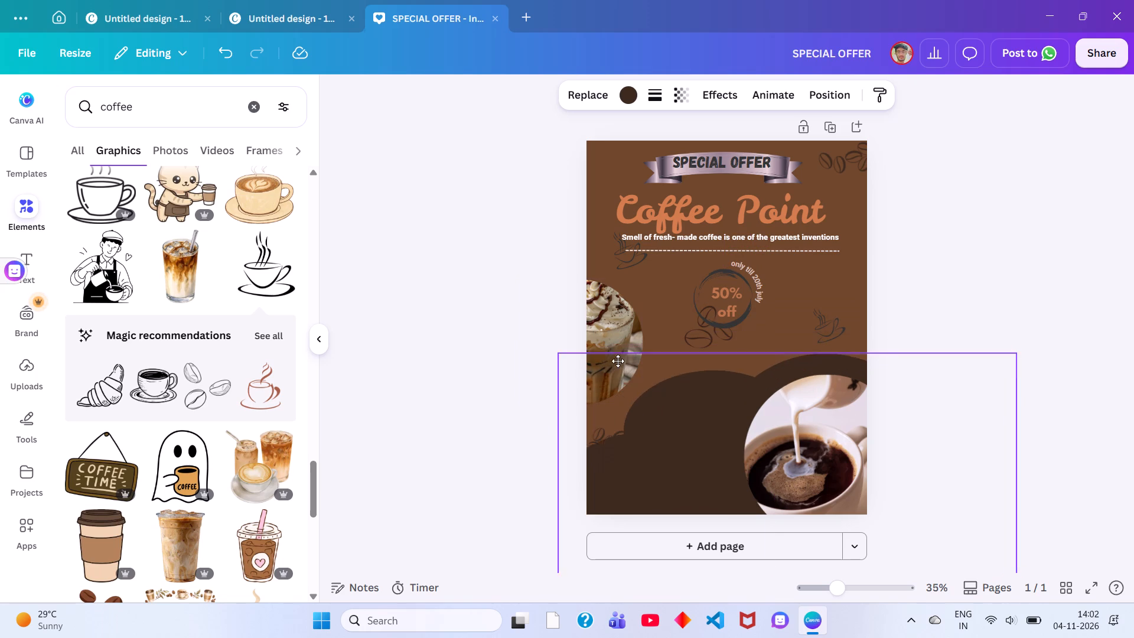
left_click_drag(618, 361, 617, 349)
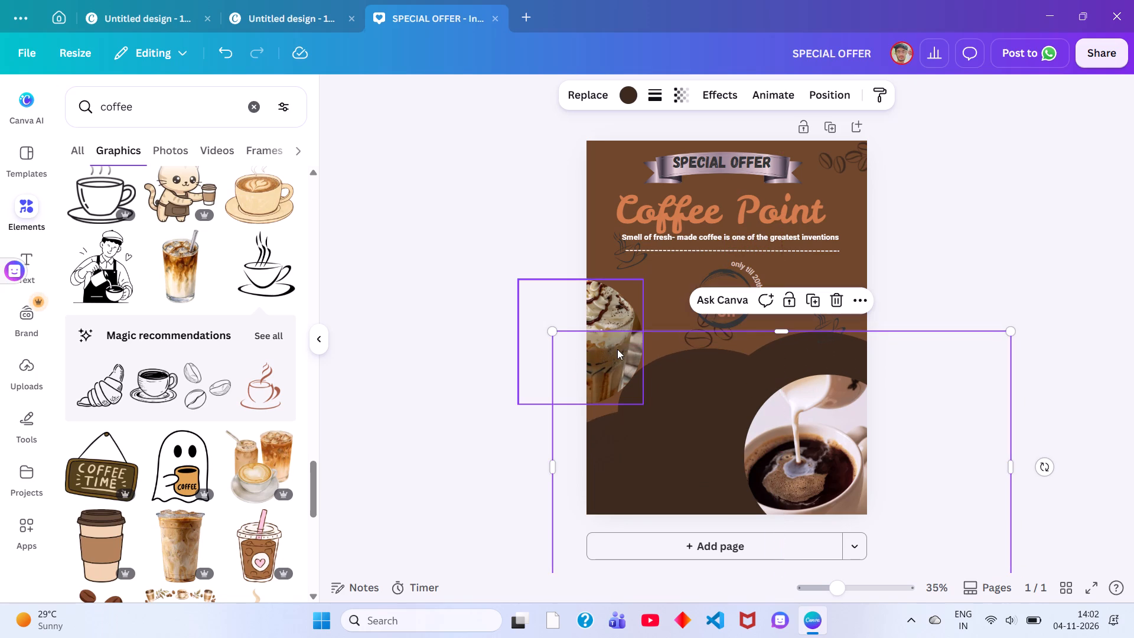
Enlarge the iced coffee photo and shift it right so more of it shows on the poster, overlapping the dark brown shape.
left_click(618, 360)
left_click_drag(643, 406, 643, 410)
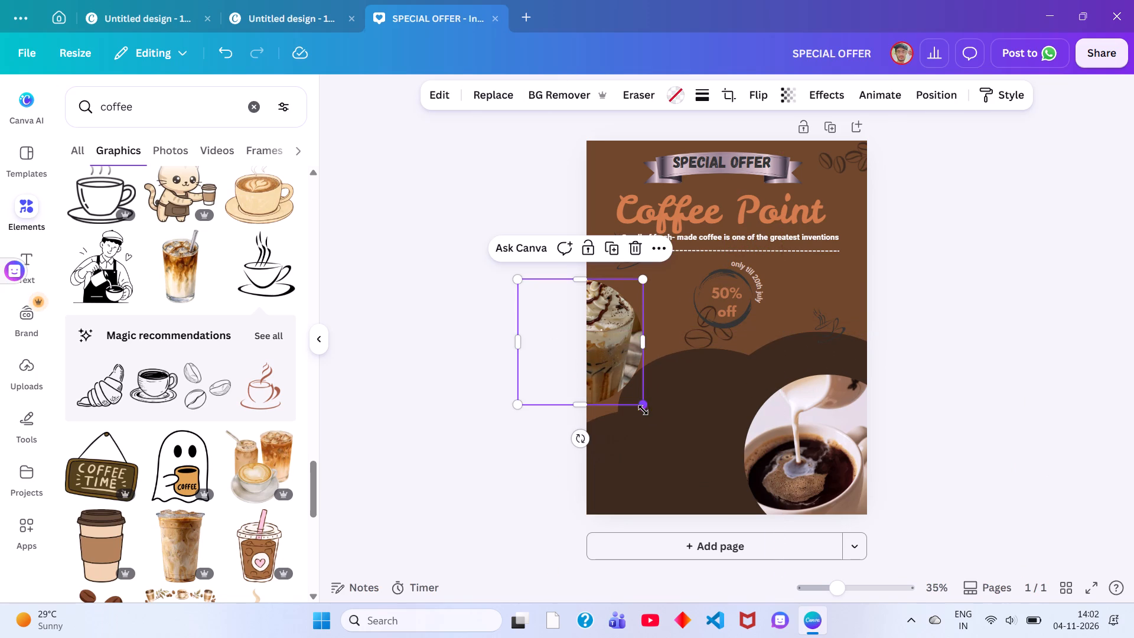
left_click_drag(643, 410, 672, 455)
left_click_drag(647, 396, 635, 386)
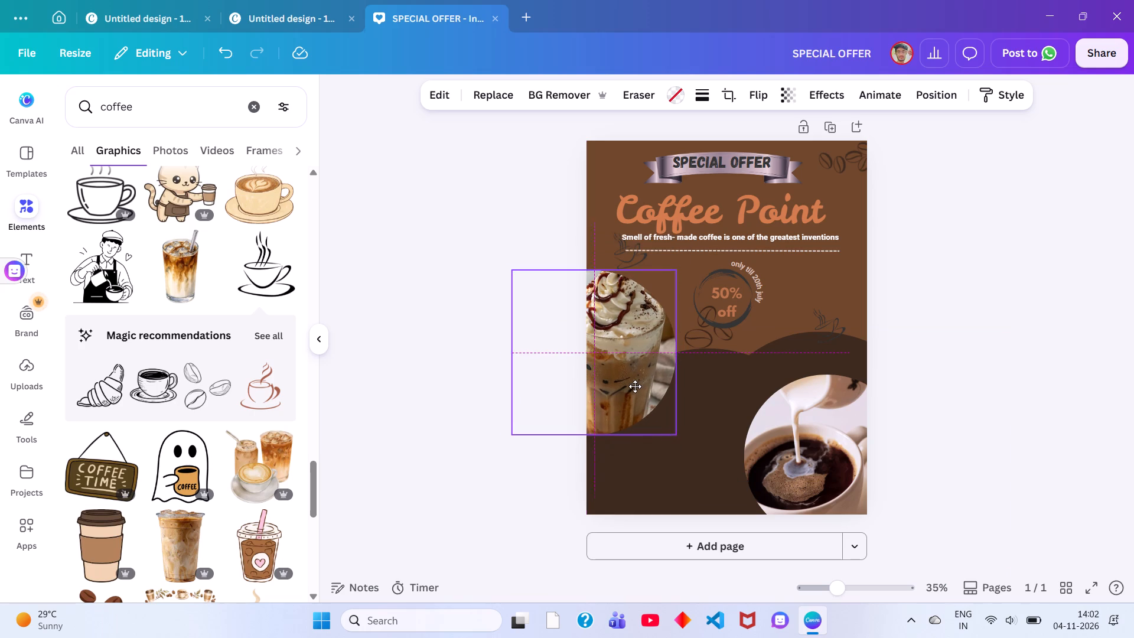
left_click_drag(635, 386, 634, 385)
left_click_drag(672, 431, 672, 431)
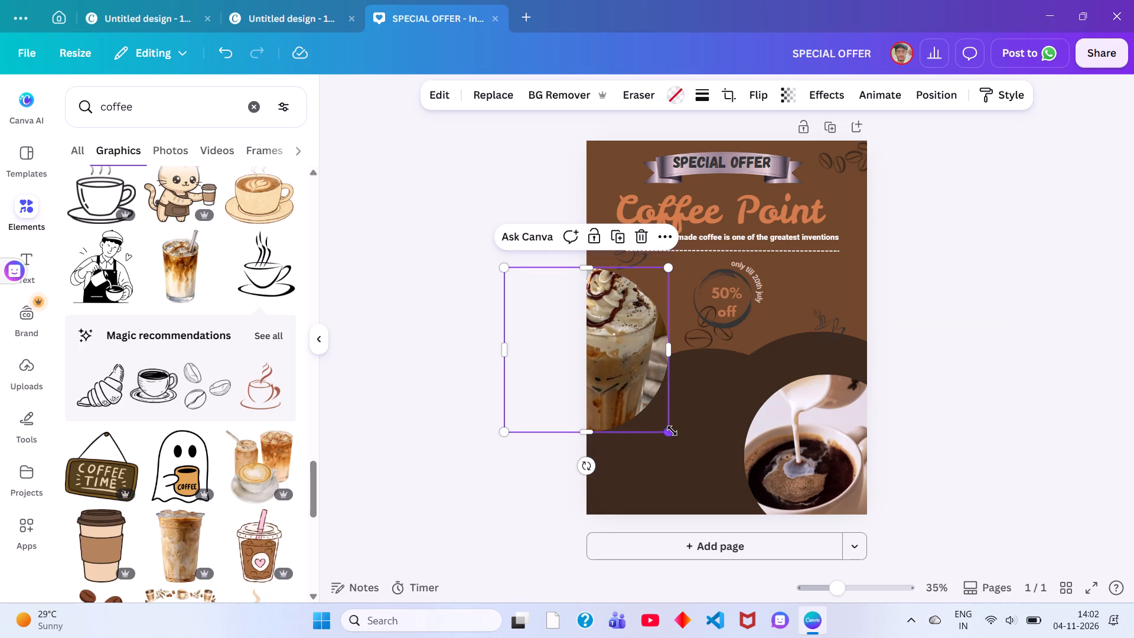
left_click_drag(672, 431, 661, 420)
left_click_drag(598, 366, 619, 378)
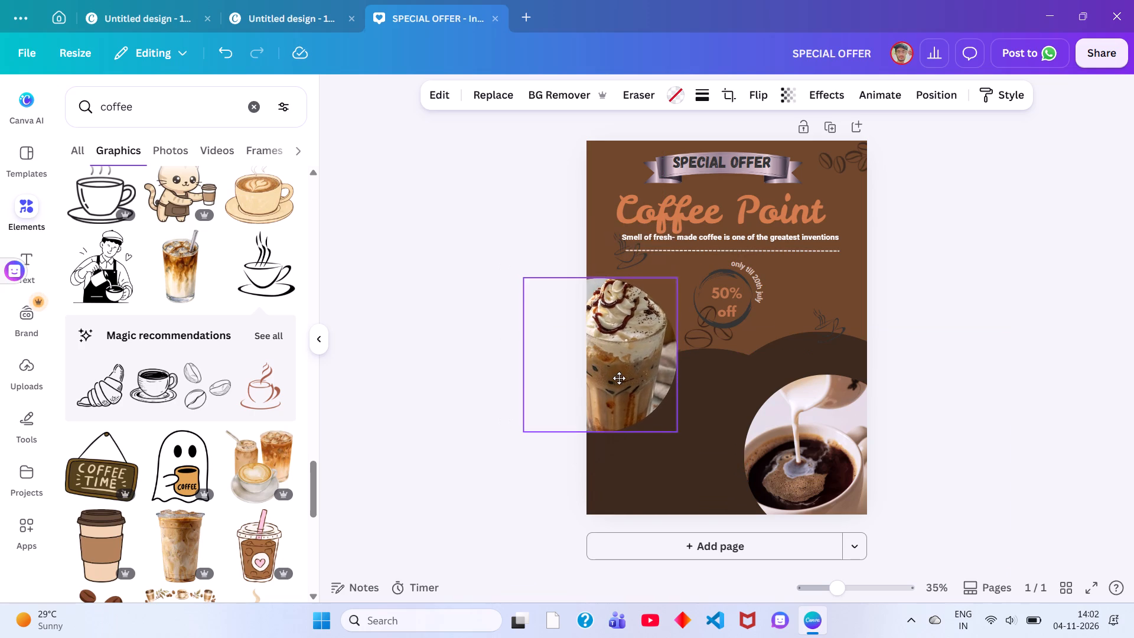
left_click_drag(619, 378, 627, 383)
left_click(950, 405)
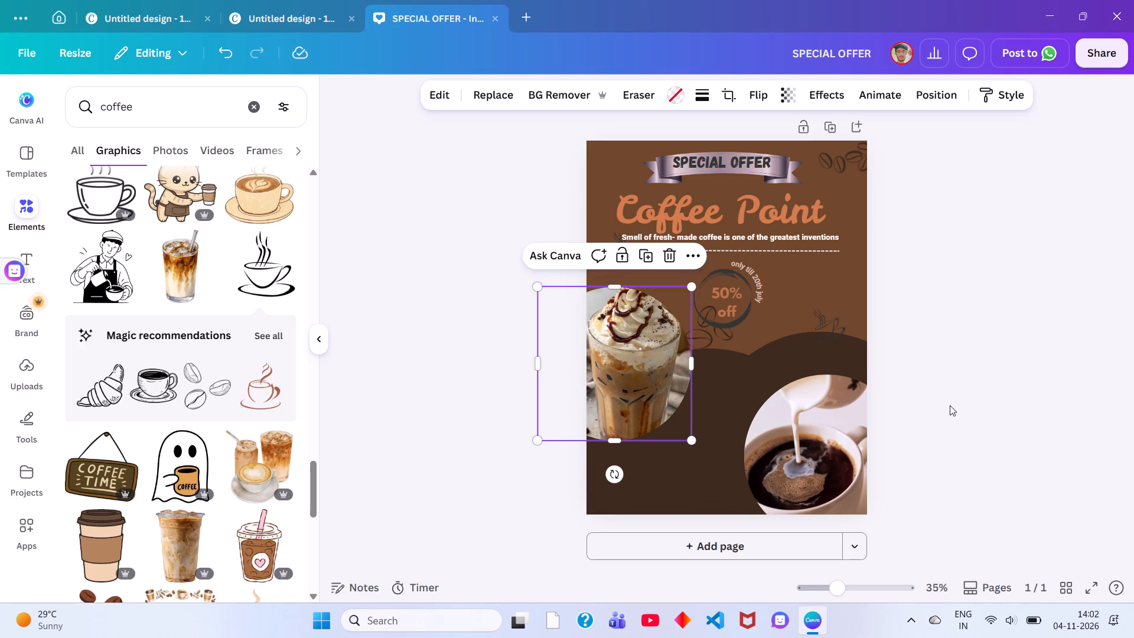
Move the right-hand cup graphic beside the 50% off badge, clear of the dark shape, and nudge the coffee beans up onto the badge.
left_click_drag(835, 317, 815, 292)
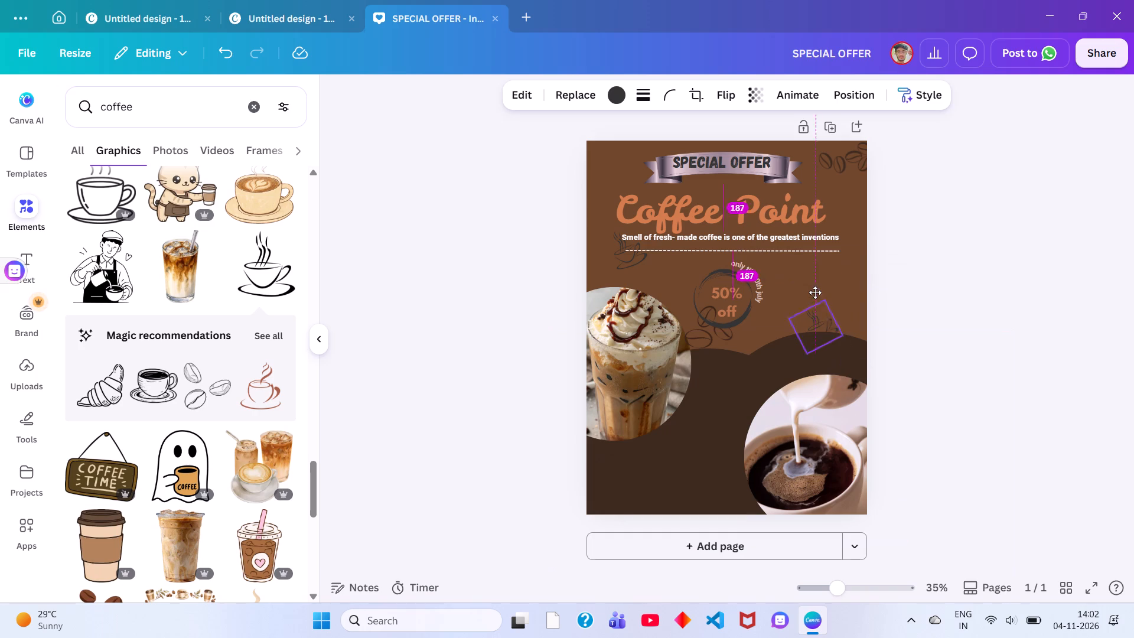
left_click_drag(815, 292, 812, 295)
left_click_drag(717, 340, 718, 333)
left_click(516, 346)
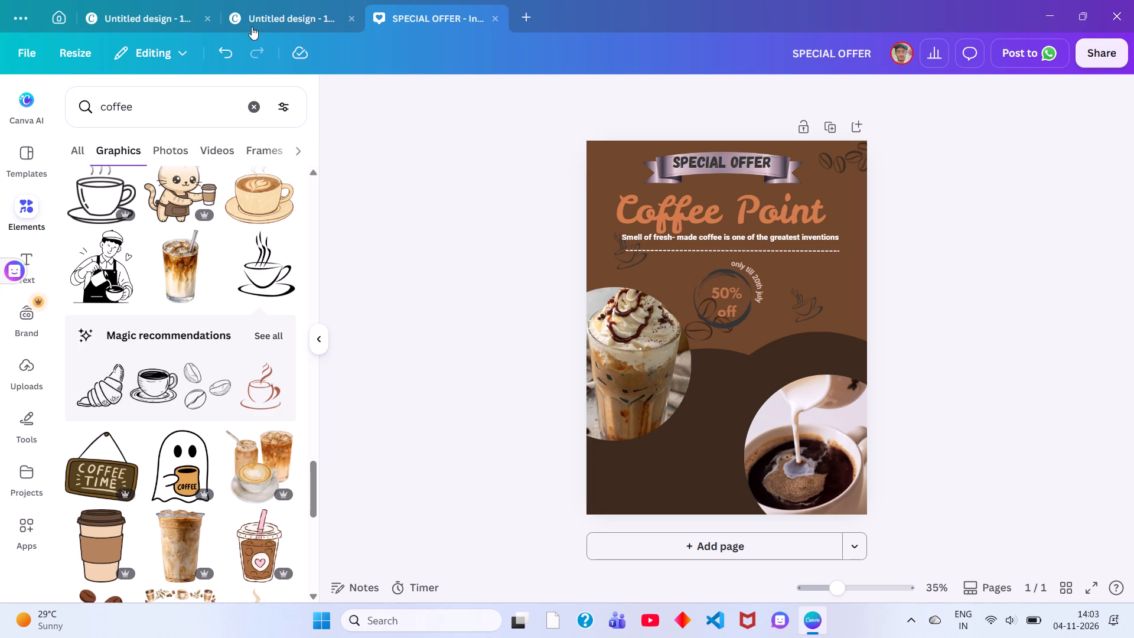
Make the saved poster design available offline.
left_click(305, 64)
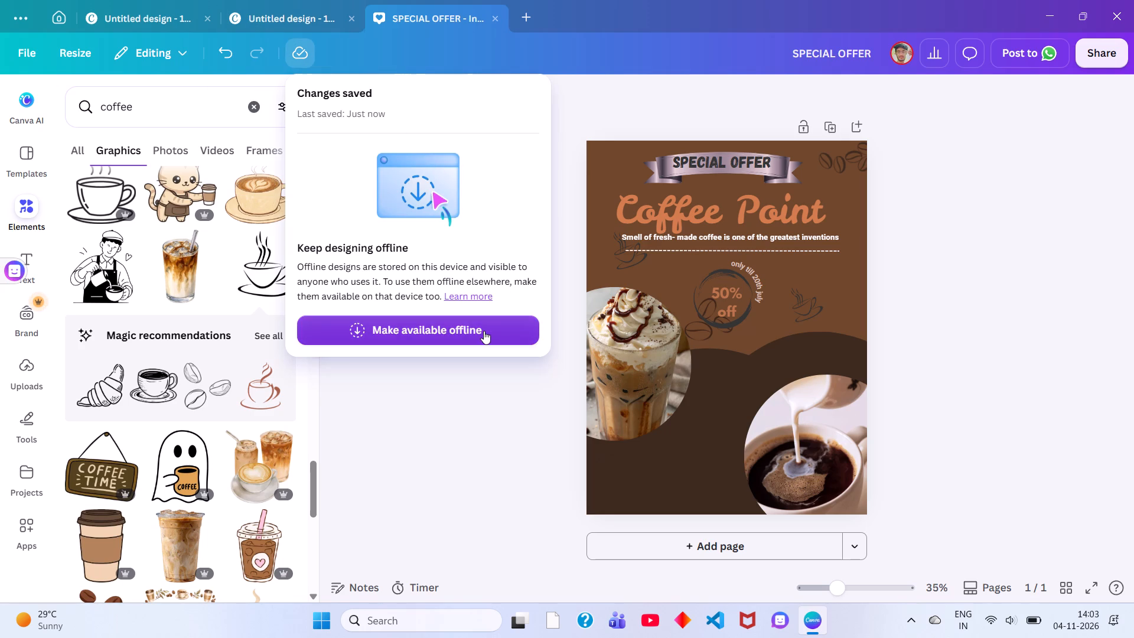
left_click(484, 331)
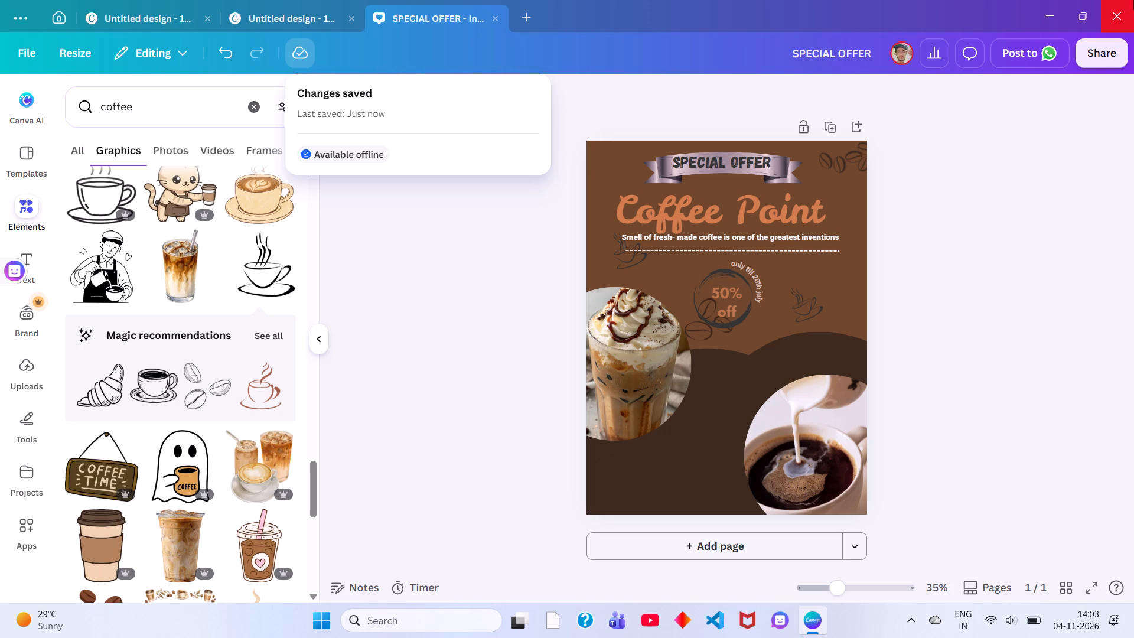
Close the Canva window.
left_click(1119, 17)
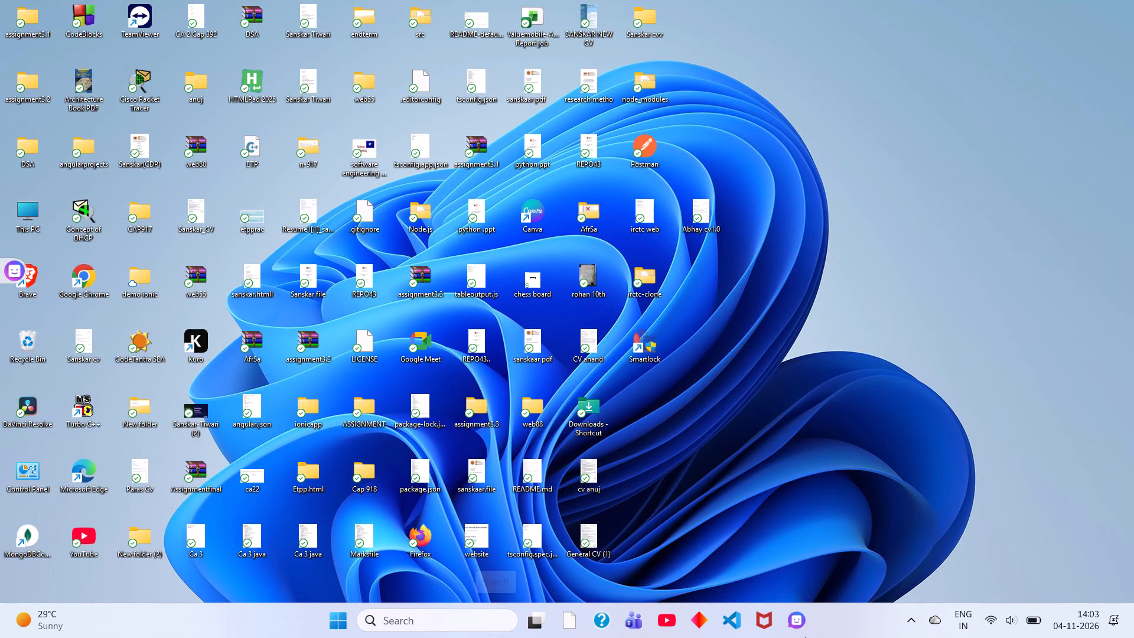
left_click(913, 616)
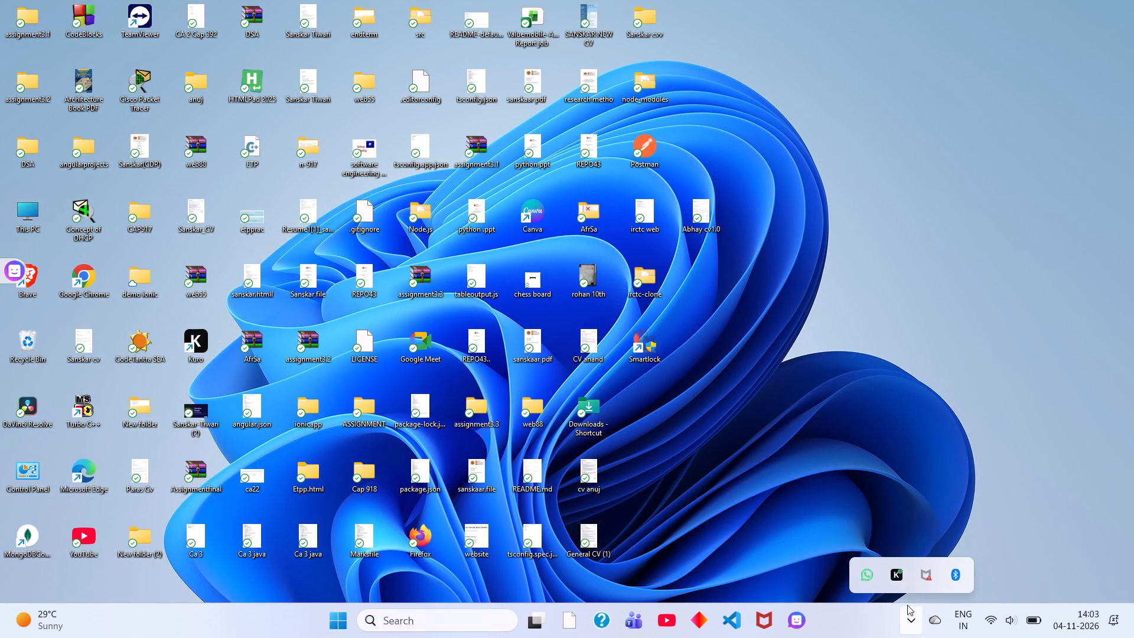